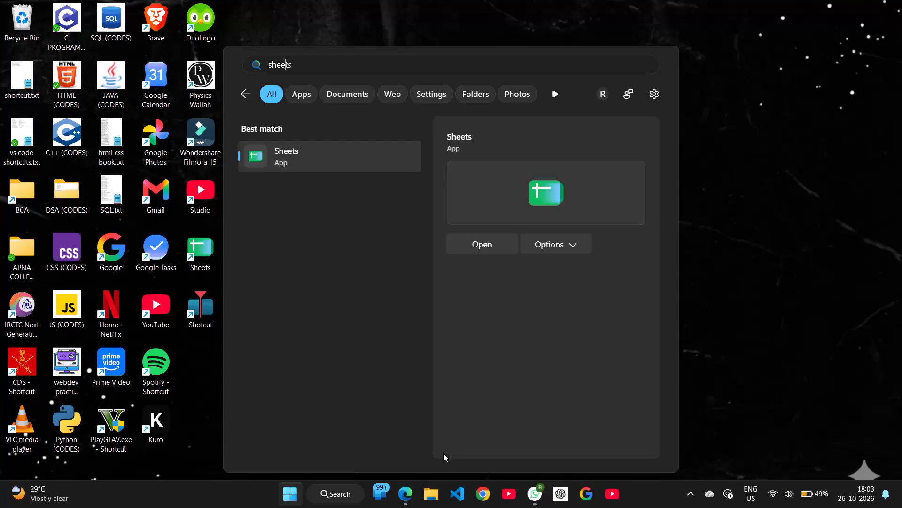
Open the Daily Sales Record spreadsheet in Google Sheets and go to the 26 october sales sheet.
{"action": "key", "text": "Return"}
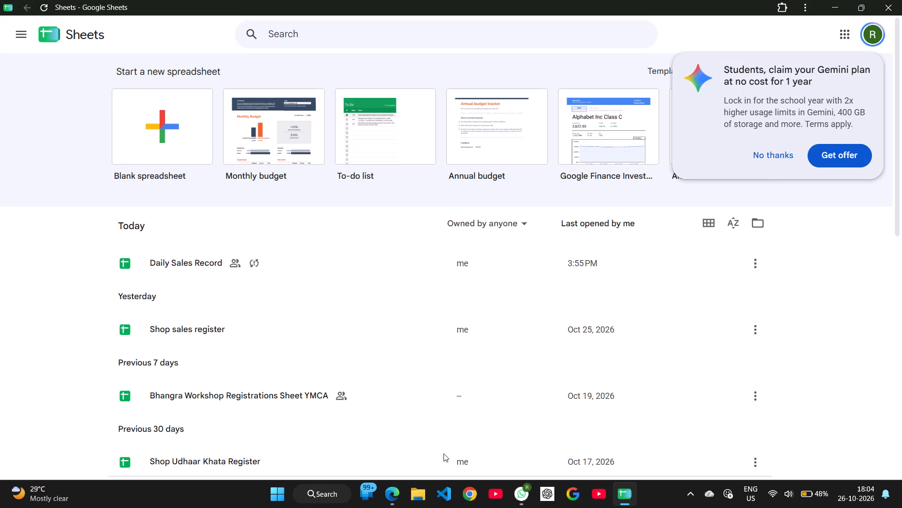
{"action": "left_click", "coordinate": [159, 262]}
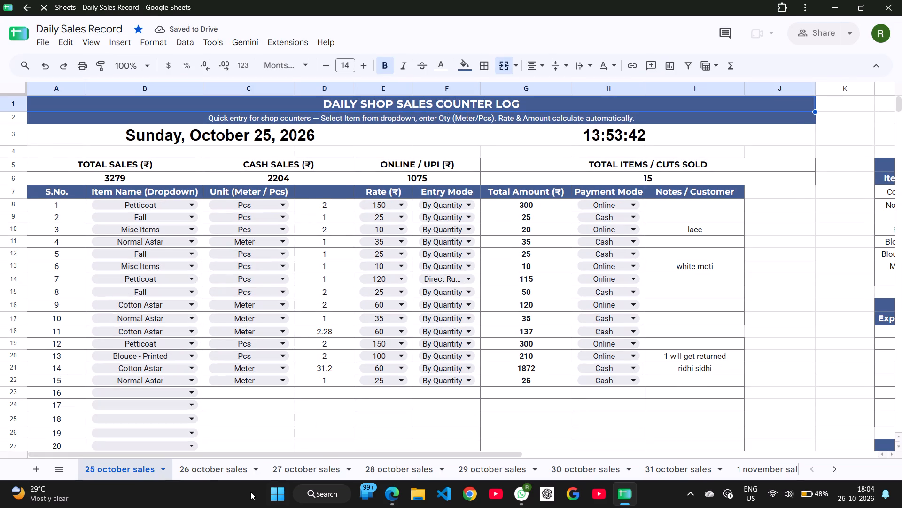
{"action": "left_click", "coordinate": [217, 469]}
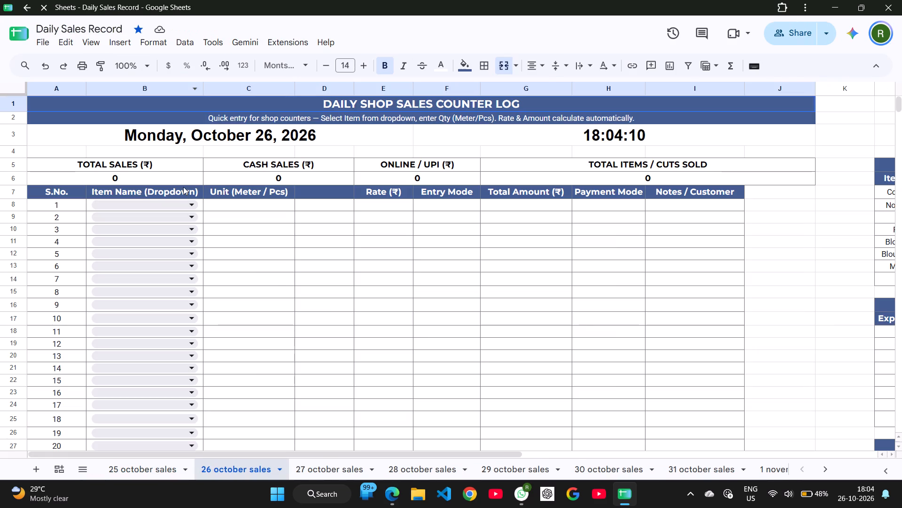
Record sale 1 as Cotton Astar with a quantity of 1.2 meters and a total amount overridden to 70.
{"action": "left_click", "coordinate": [178, 201]}
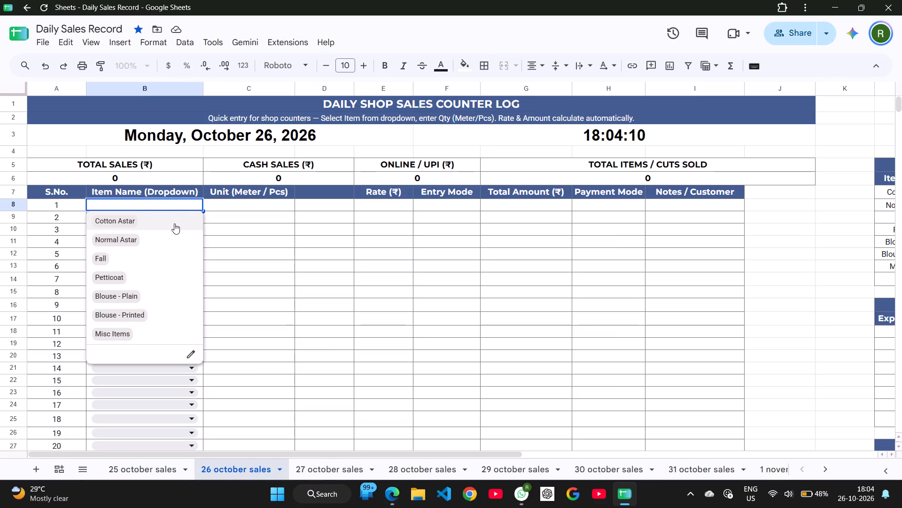
{"action": "left_click", "coordinate": [174, 223]}
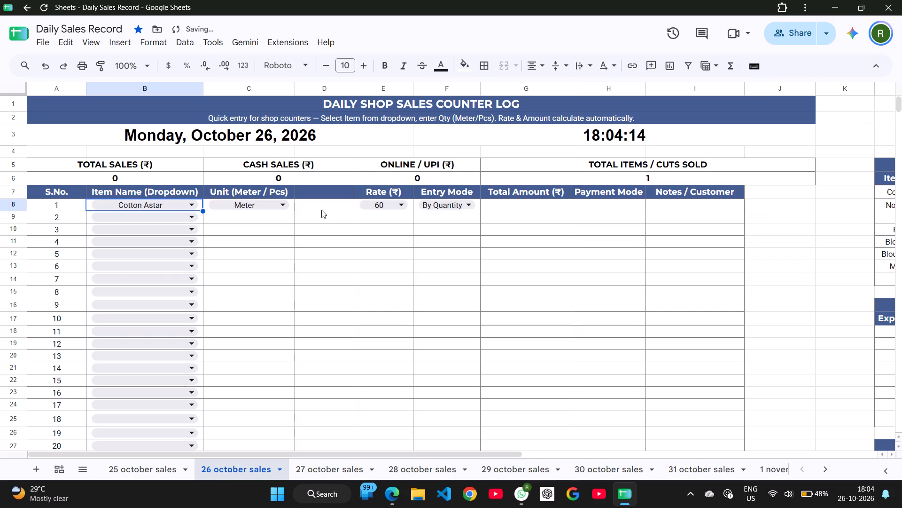
{"action": "left_click", "coordinate": [321, 210]}
{"action": "type", "text": "1.2"}
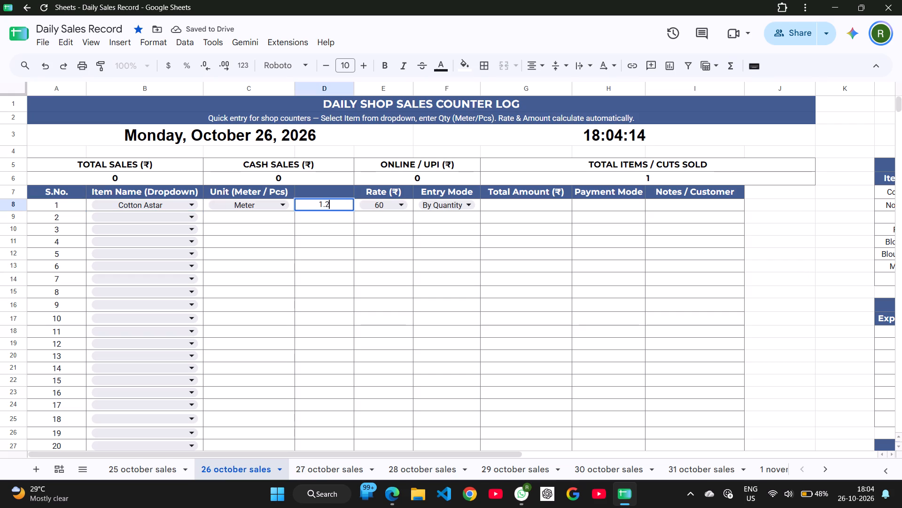
{"action": "key", "text": "Return"}
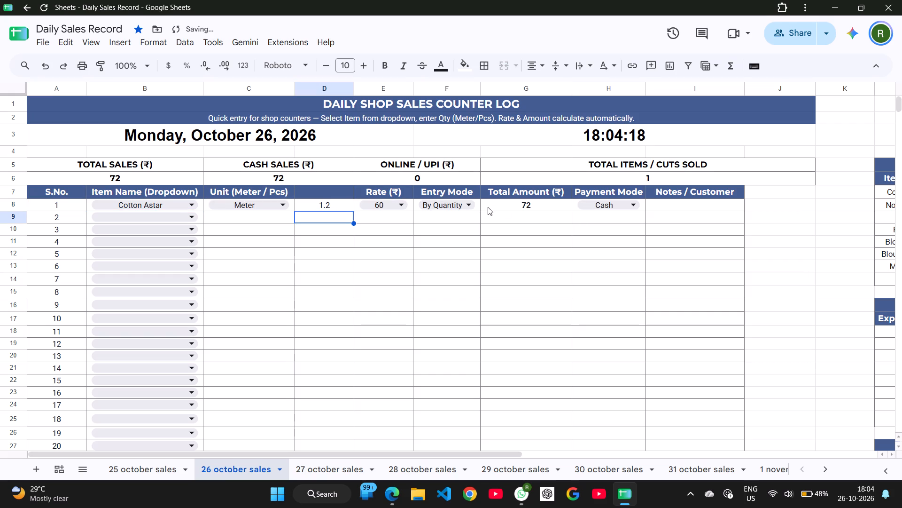
{"action": "left_click", "coordinate": [523, 211]}
{"action": "type", "text": "70"}
{"action": "key", "text": "Return"}
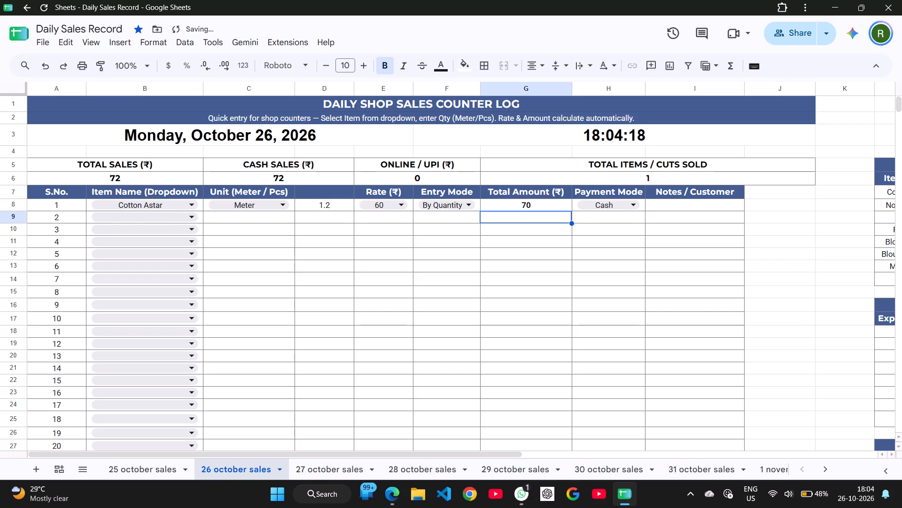
{"action": "key", "text": "Return"}
Record sale 2 as Fall with a quantity of 1 piece.
{"action": "left_click", "coordinate": [176, 221]}
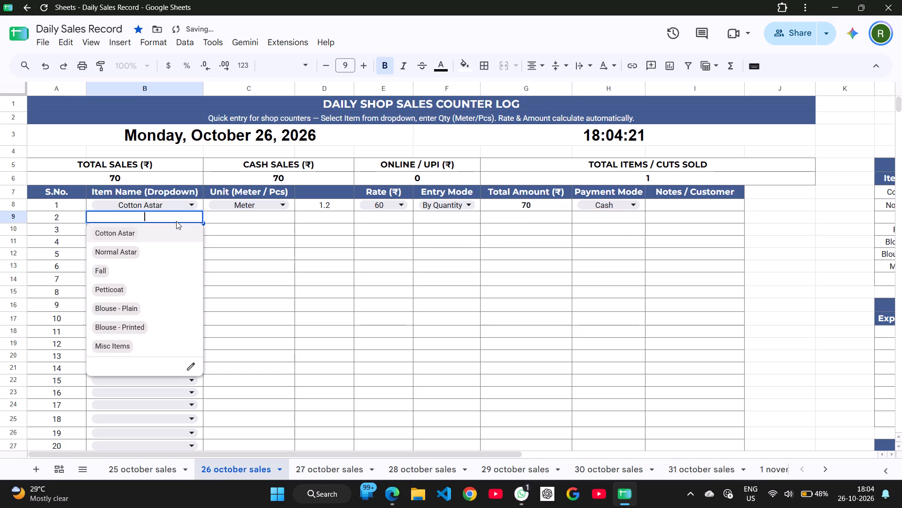
{"action": "left_click", "coordinate": [153, 263]}
{"action": "left_click", "coordinate": [319, 219]}
{"action": "key", "text": "1"}
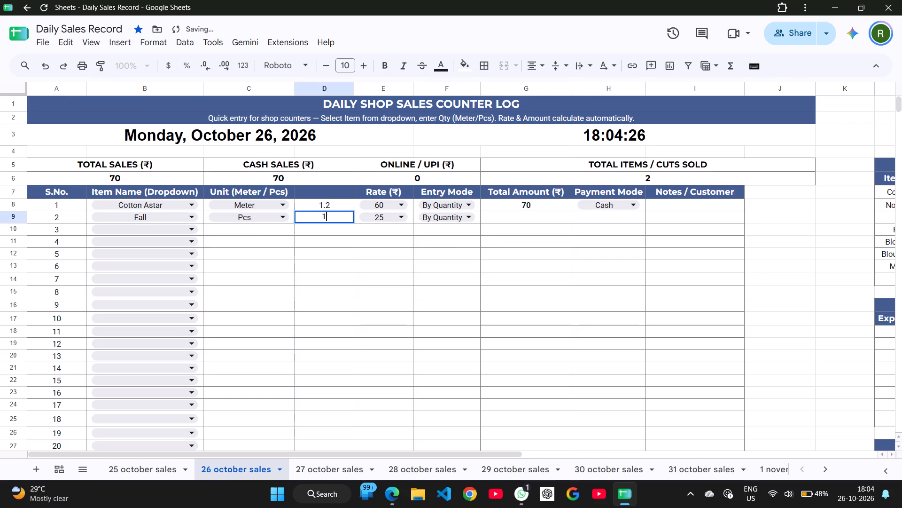
{"action": "key", "text": "Return"}
Record sale 3 as Cotton Astar with a quantity of 1.5 meters and a rate of 58.
{"action": "left_click", "coordinate": [106, 226]}
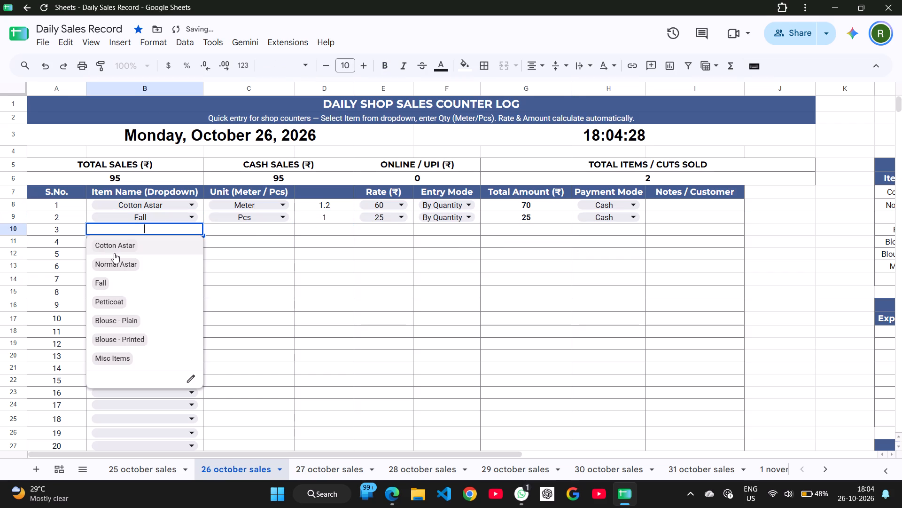
{"action": "left_click", "coordinate": [114, 253]}
{"action": "left_click", "coordinate": [329, 230]}
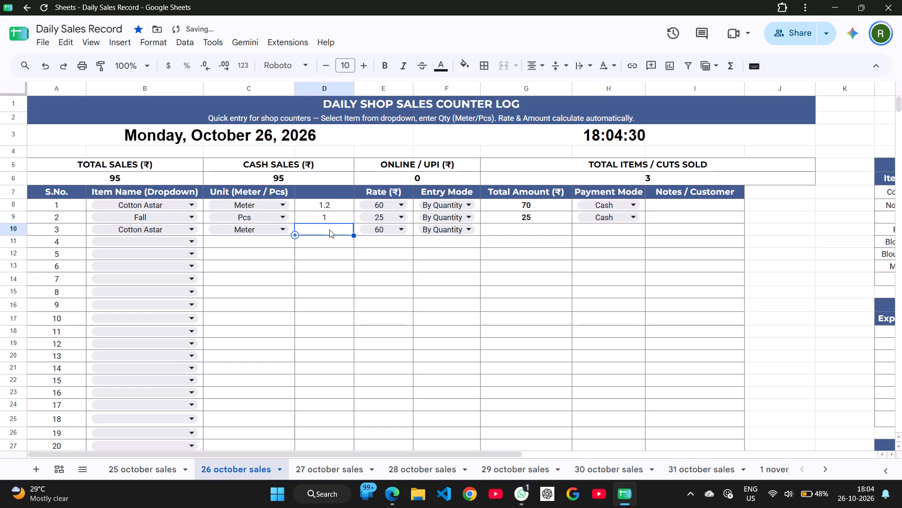
{"action": "type", "text": "1.5"}
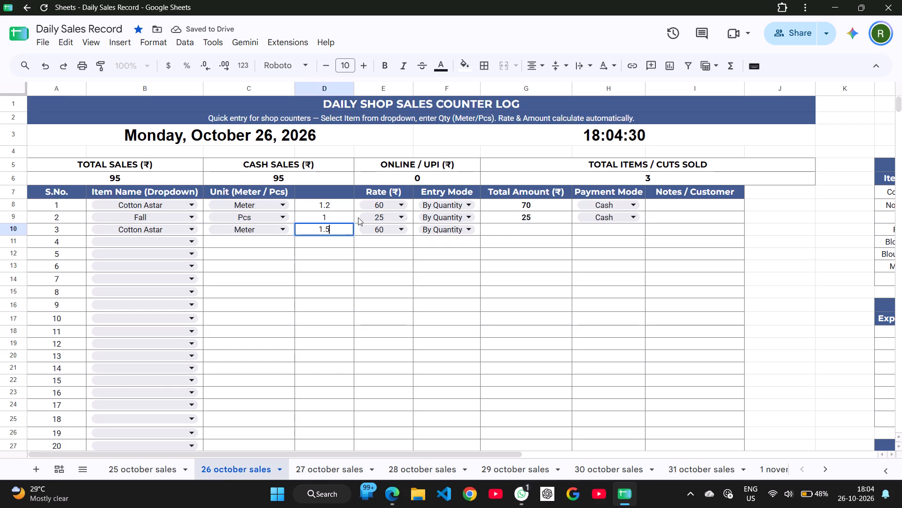
{"action": "left_click", "coordinate": [388, 225]}
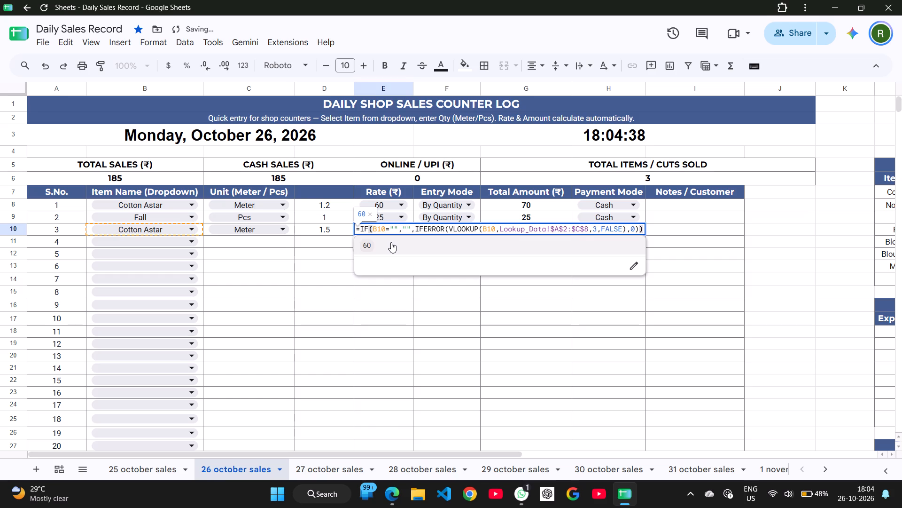
{"action": "key", "text": "ctrl+a"}
{"action": "type", "text": "58"}
{"action": "key", "text": "Return"}
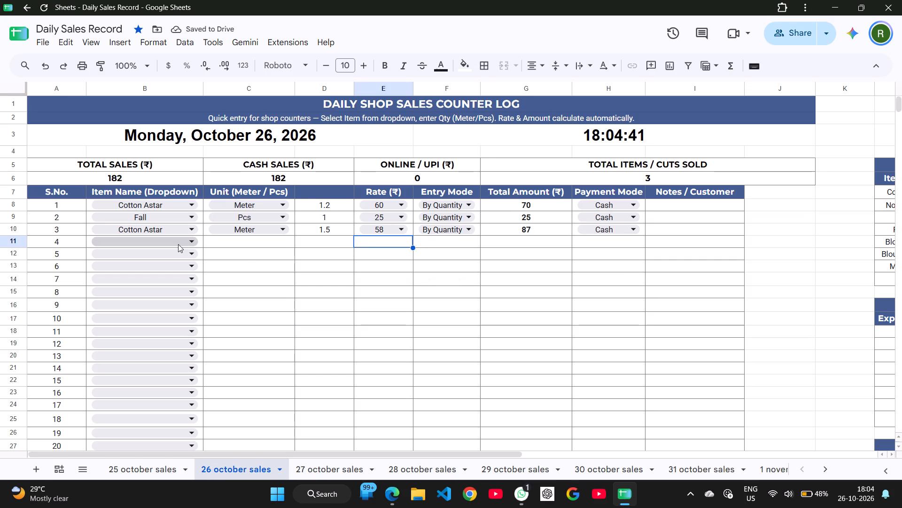
Change the quantity of sale 3 to 2.5 meters.
{"action": "left_click", "coordinate": [334, 229]}
{"action": "type", "text": "2.5"}
{"action": "key", "text": "Return"}
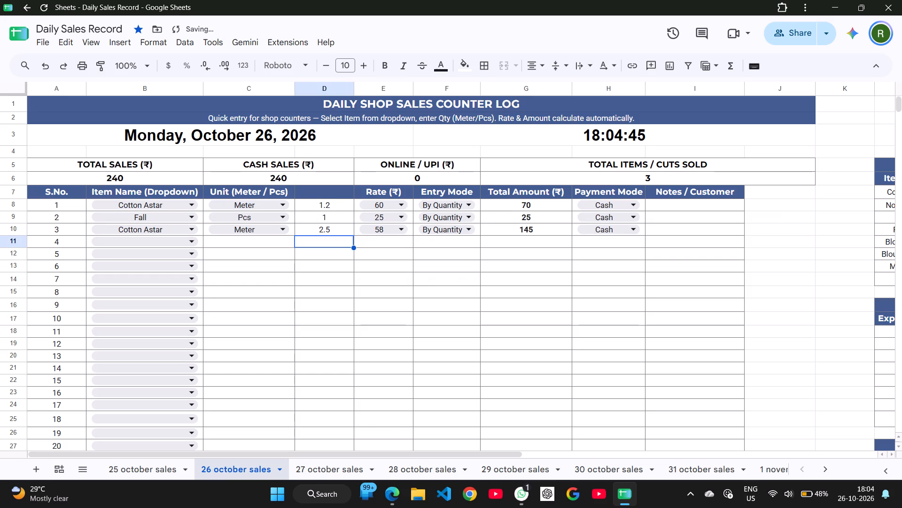
Record sale 4 as Normal Astar with a quantity of 2 meters.
{"action": "left_click", "coordinate": [183, 240]}
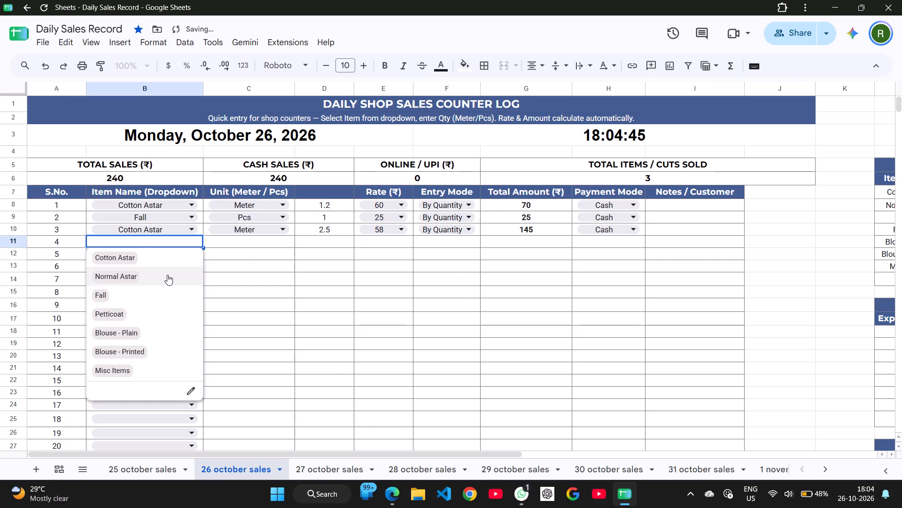
{"action": "left_click", "coordinate": [167, 275]}
{"action": "left_click", "coordinate": [309, 241]}
{"action": "key", "text": "2"}
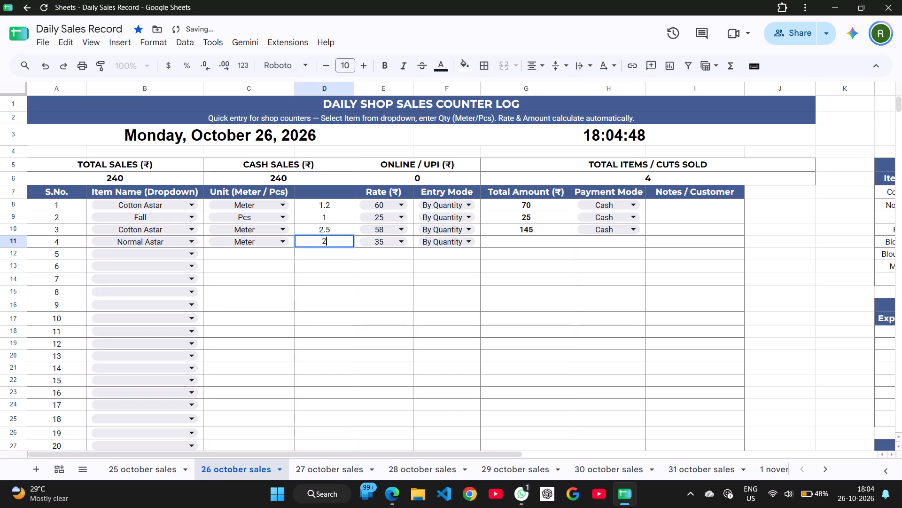
{"action": "key", "text": "Return"}
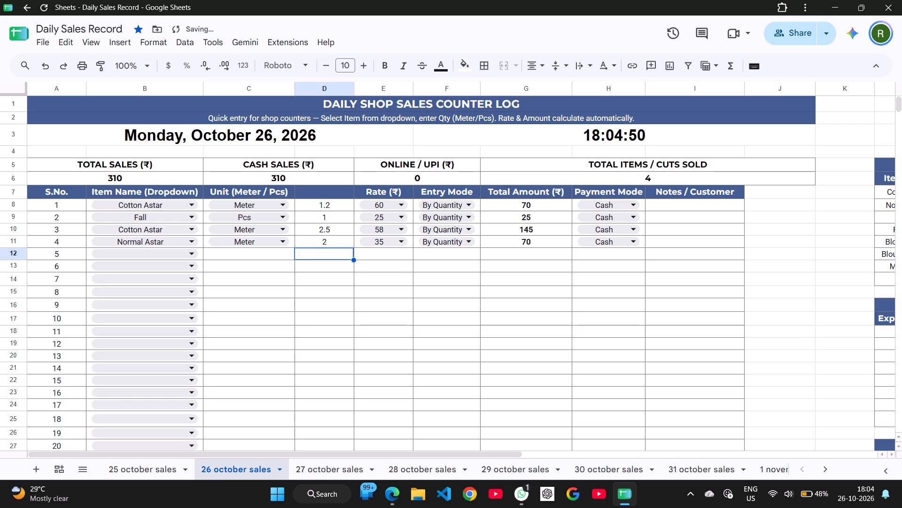
Record sale 5 as Misc Items with a quantity of 3 pieces and a rate of 3.
{"action": "left_click", "coordinate": [187, 257]}
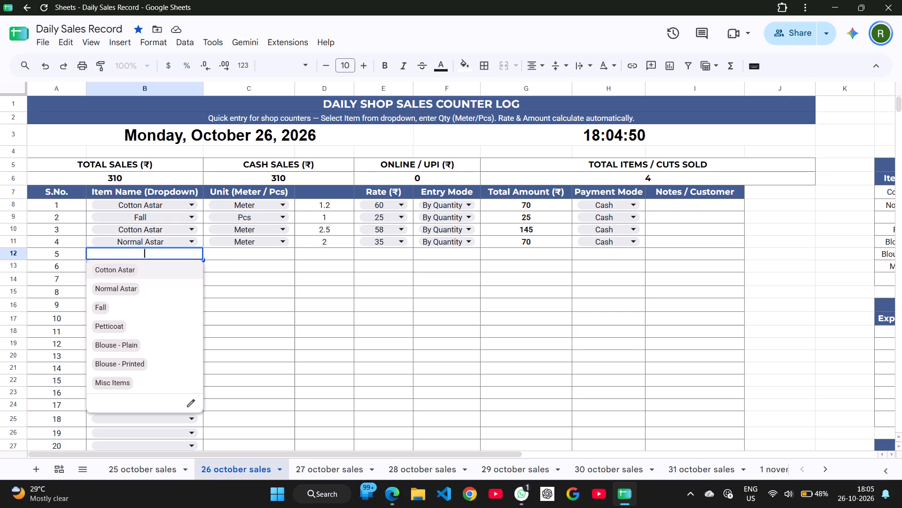
{"action": "left_click", "coordinate": [124, 384]}
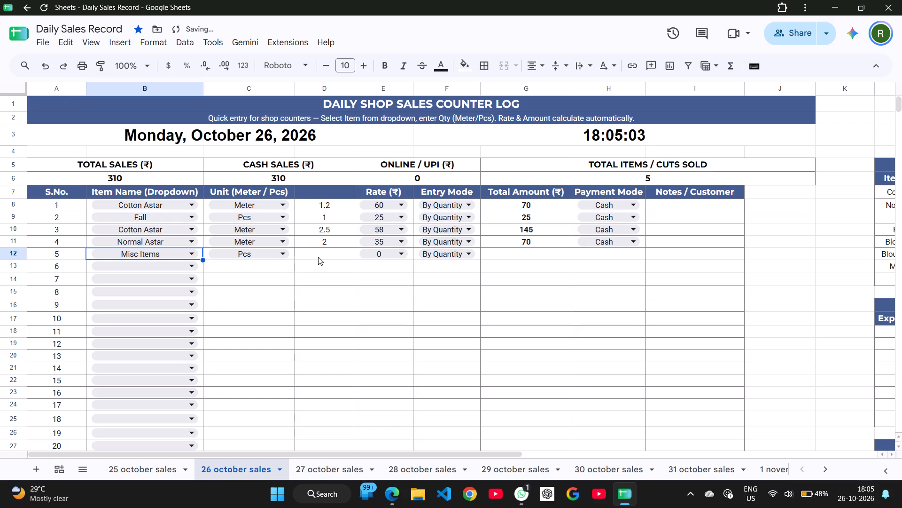
{"action": "left_click", "coordinate": [318, 257]}
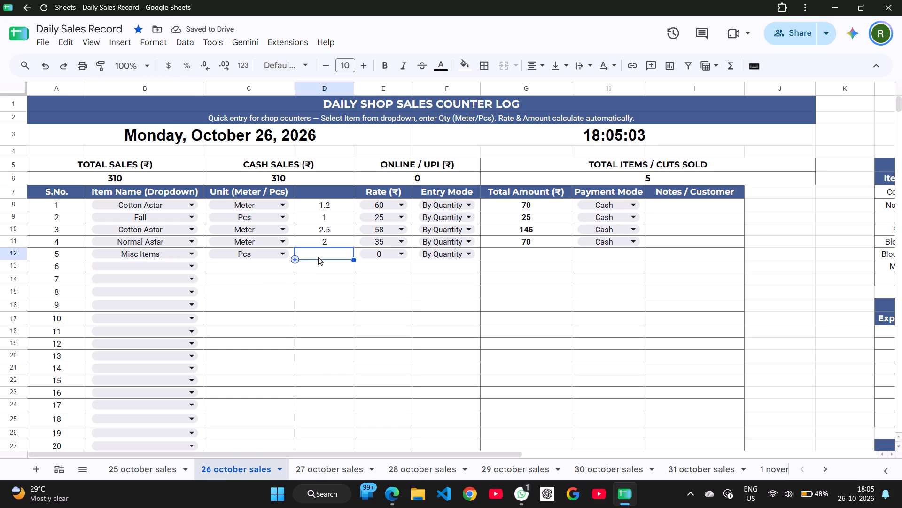
{"action": "key", "text": "3"}
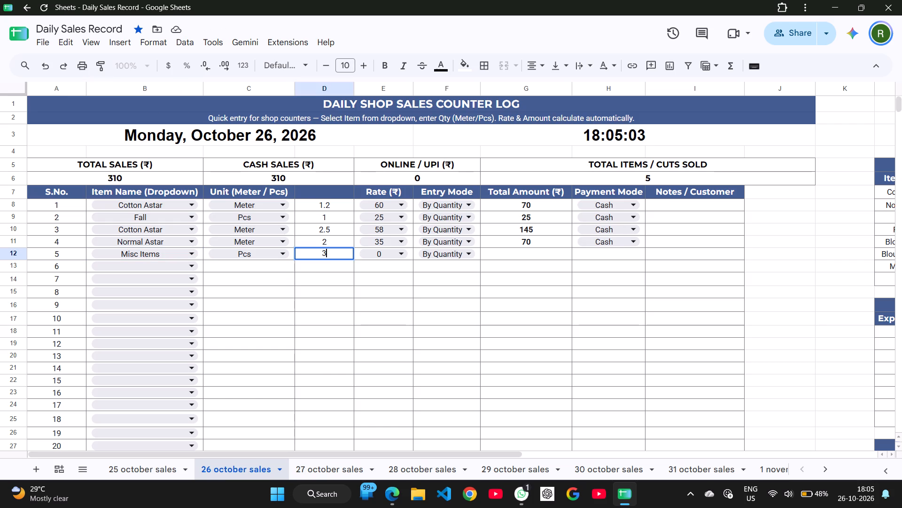
{"action": "left_click", "coordinate": [441, 253]}
{"action": "left_click", "coordinate": [379, 253]}
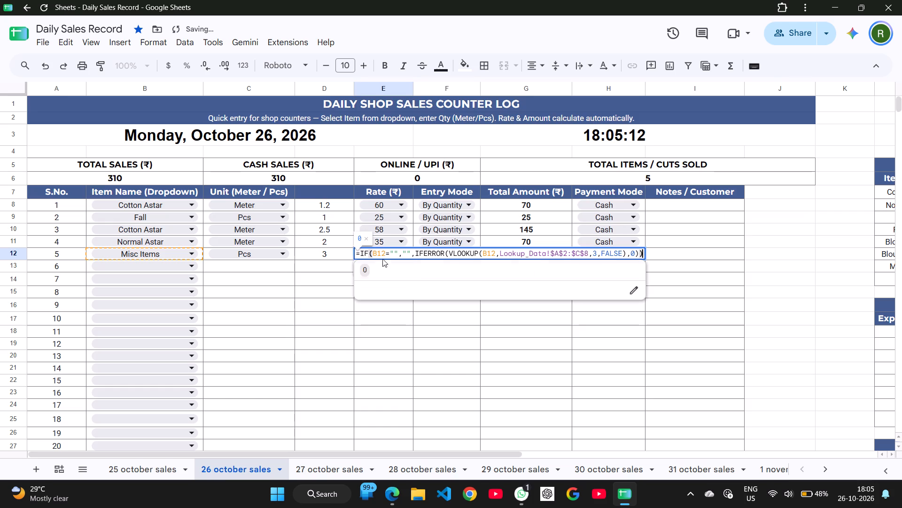
{"action": "key", "text": "ctrl+a"}
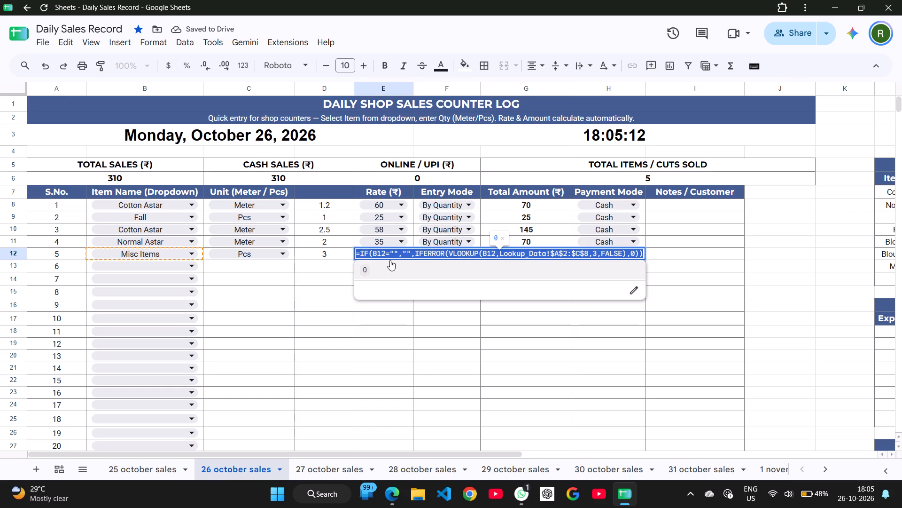
{"action": "key", "text": "3"}
{"action": "key", "text": "Return"}
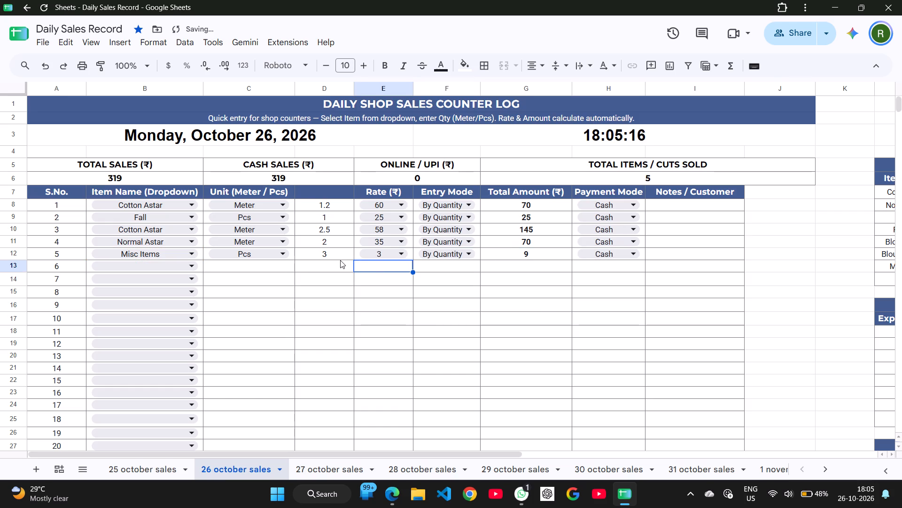
Change the rate of sale 5, the Misc Items entry, to 5.
{"action": "left_click", "coordinate": [384, 255]}
{"action": "key", "text": "ctrl+a"}
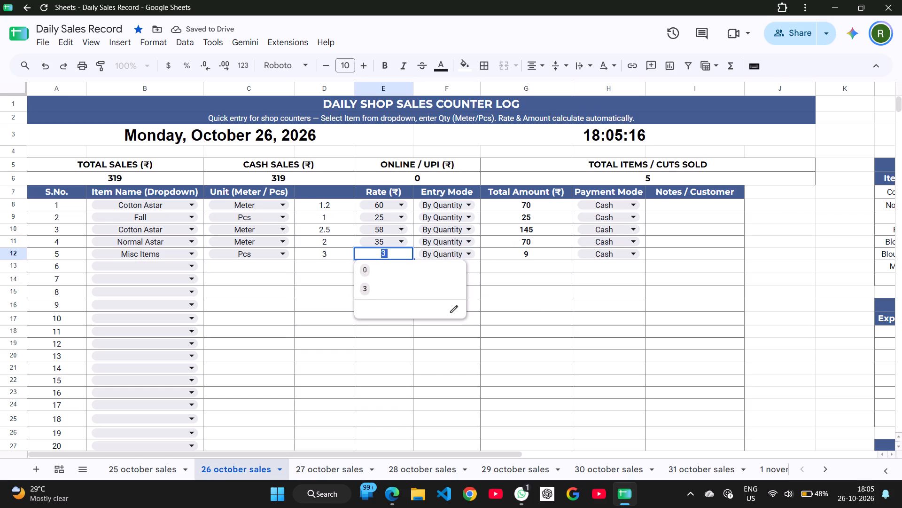
{"action": "key", "text": "5"}
{"action": "key", "text": "Return"}
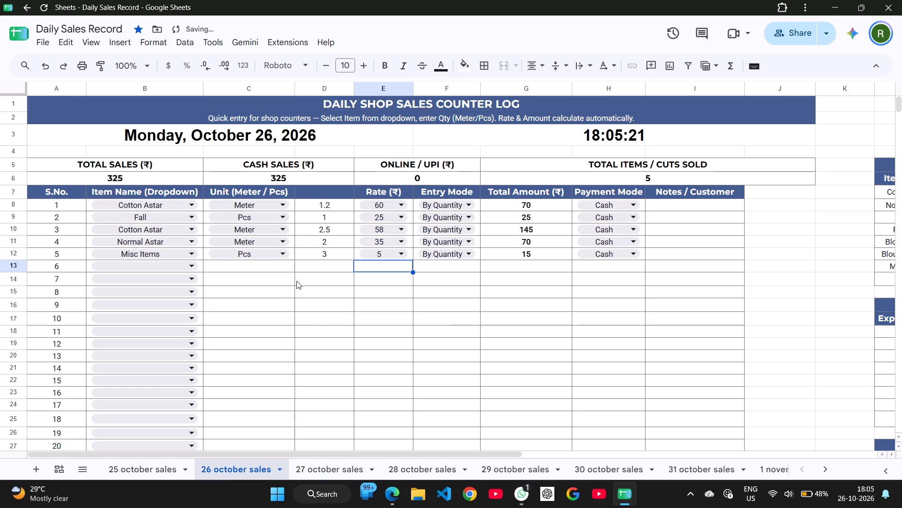
Add the note "reel" to the Misc Items entry in sale 5.
{"action": "left_click", "coordinate": [190, 268]}
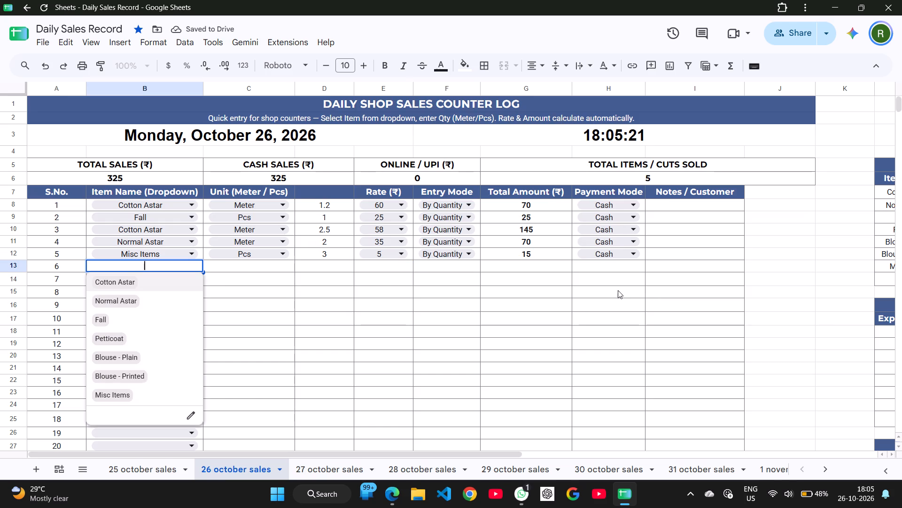
{"action": "left_click", "coordinate": [684, 255]}
{"action": "type", "text": "ree"}
{"action": "key", "text": "l"}
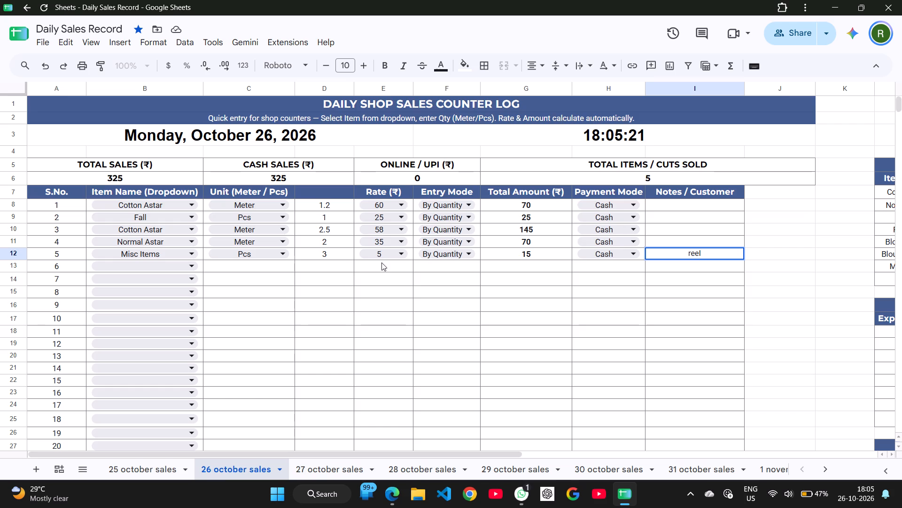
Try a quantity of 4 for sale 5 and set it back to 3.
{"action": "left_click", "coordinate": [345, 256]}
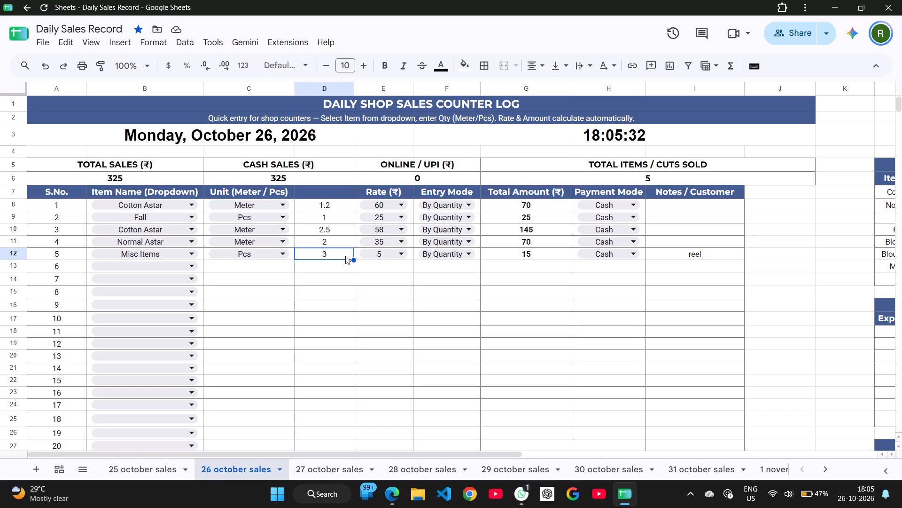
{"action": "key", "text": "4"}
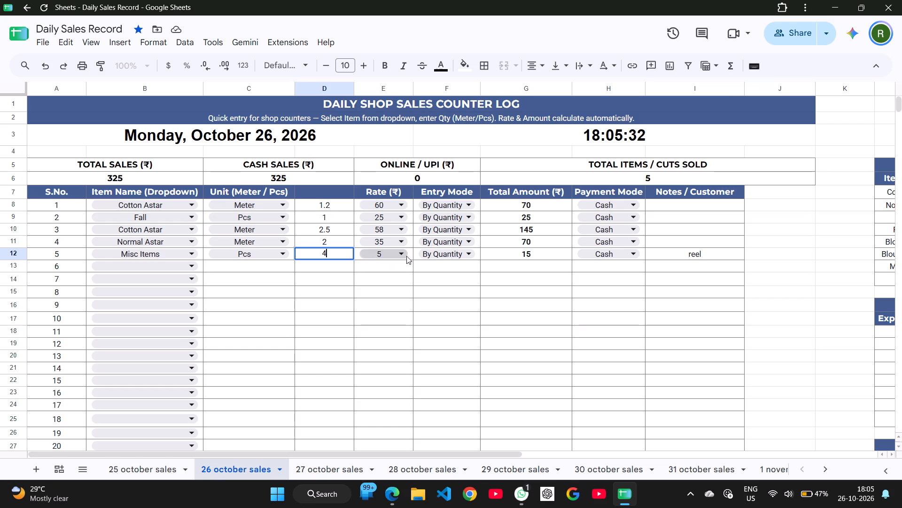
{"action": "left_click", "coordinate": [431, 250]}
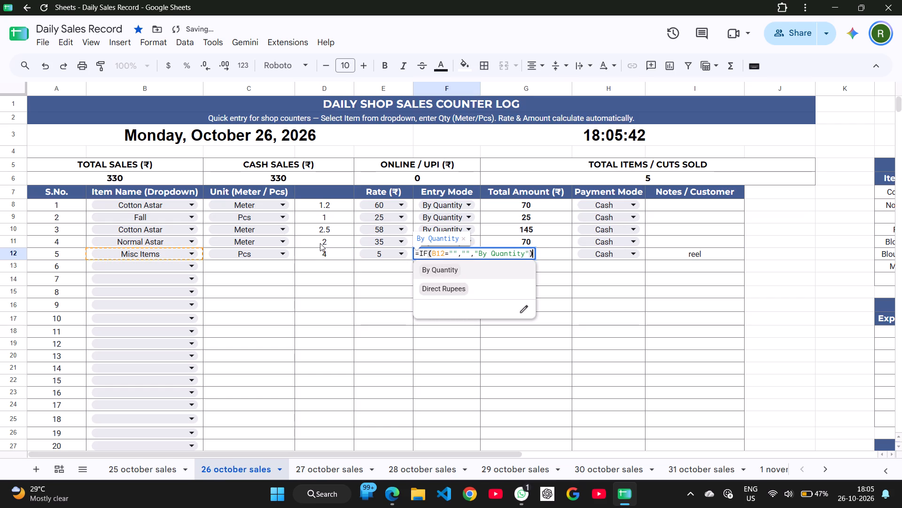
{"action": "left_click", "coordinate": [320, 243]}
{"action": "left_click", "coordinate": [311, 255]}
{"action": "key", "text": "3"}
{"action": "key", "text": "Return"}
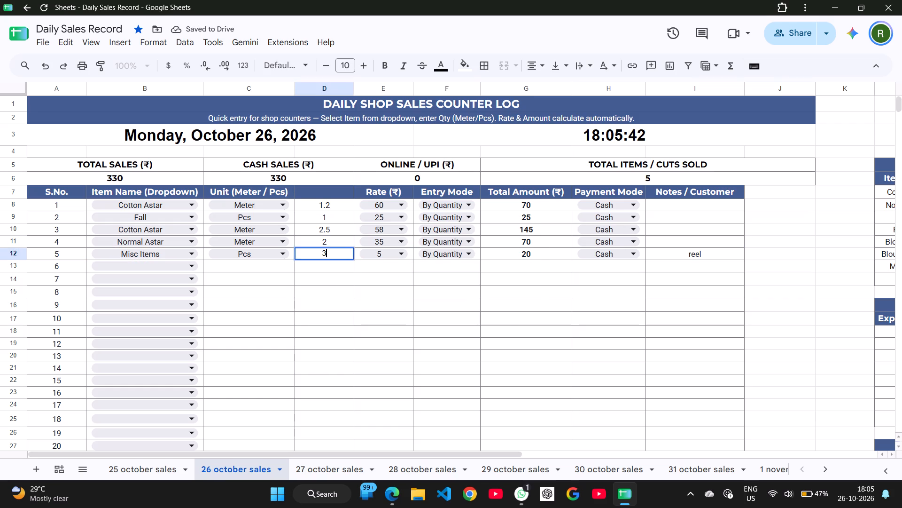
Record sale 6 as Misc Items with a quantity of 1, a rate of 2 and the note "neck".
{"action": "left_click", "coordinate": [189, 270]}
{"action": "left_click", "coordinate": [145, 399]}
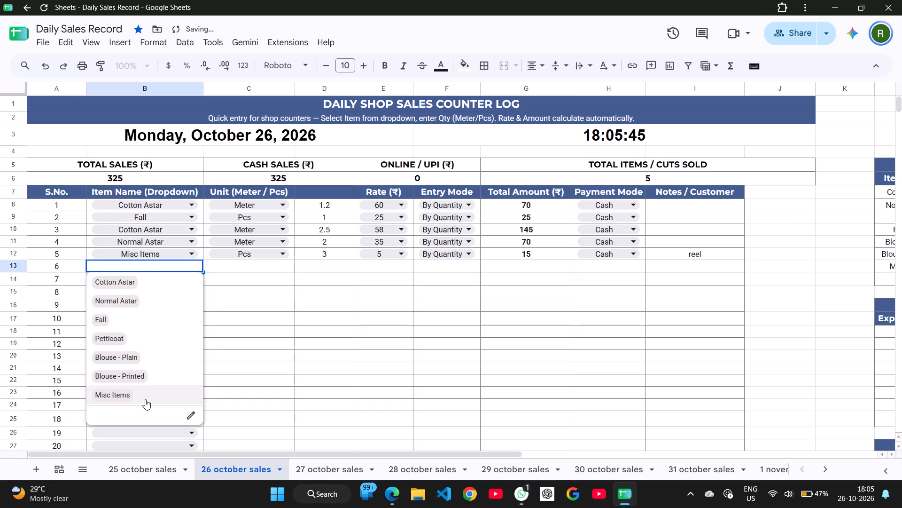
{"action": "left_click", "coordinate": [332, 261]}
{"action": "type", "text": "1`"}
{"action": "key", "text": "BackSpace"}
{"action": "key", "text": "Tab"}
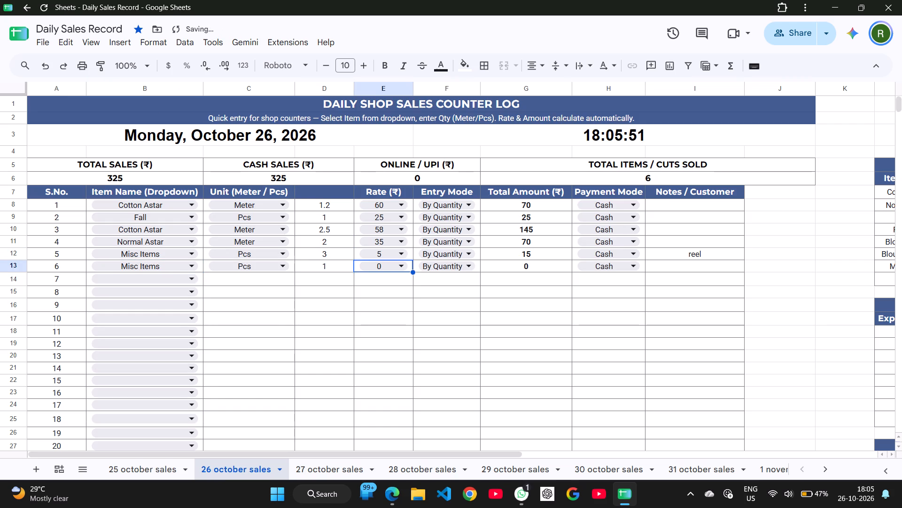
{"action": "key", "text": "Return"}
{"action": "key", "text": "ctrl+a"}
{"action": "key", "text": "2"}
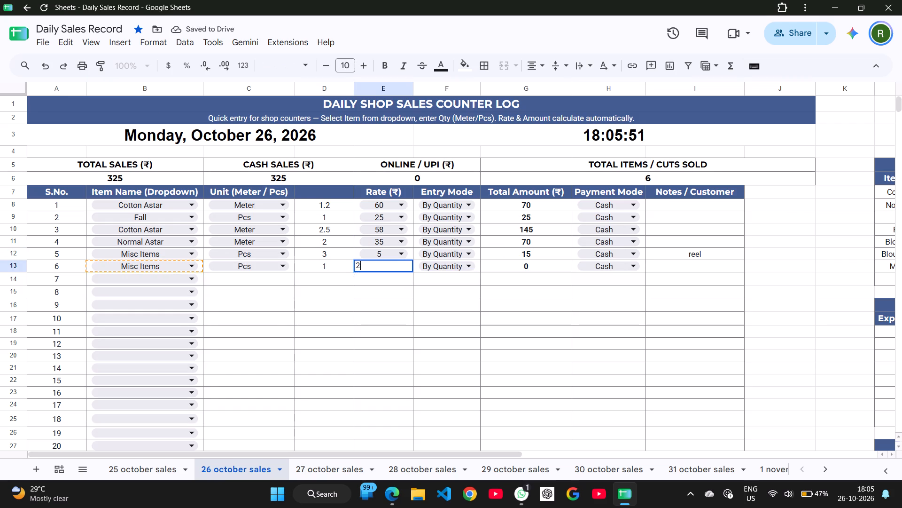
{"action": "key", "text": "Tab"}
{"action": "key", "text": "Tab"}
{"action": "key", "text": "Tab"}
{"action": "key", "text": "Tab"}
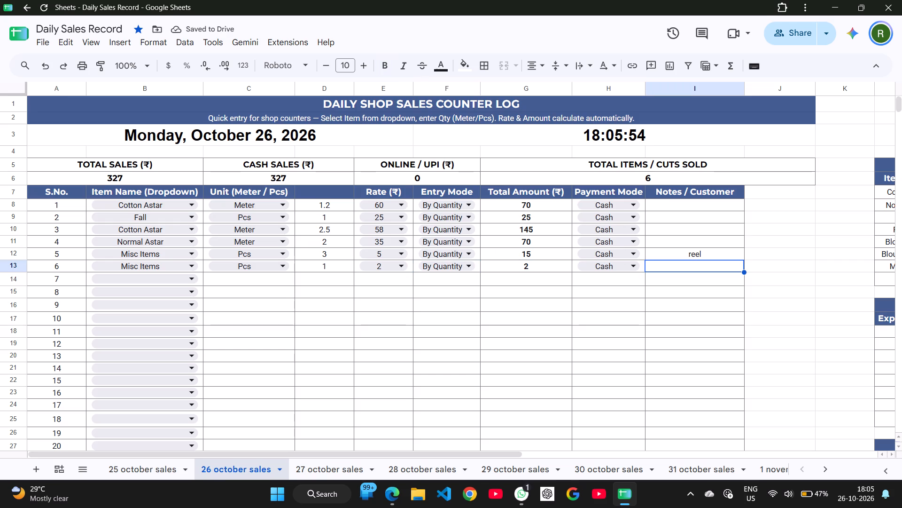
{"action": "type", "text": "neck"}
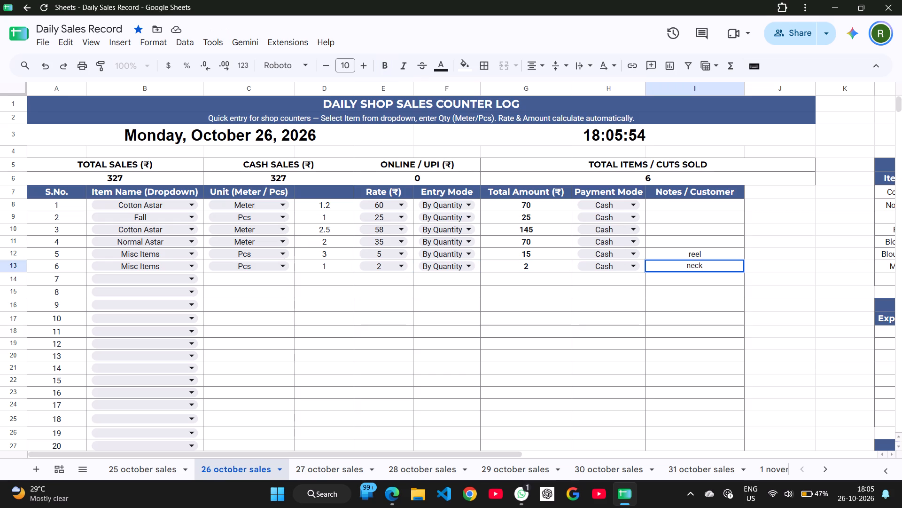
{"action": "key", "text": "Down"}
Record sale 7 as Normal Astar with a quantity of 1 meter.
{"action": "key", "text": "Home"}
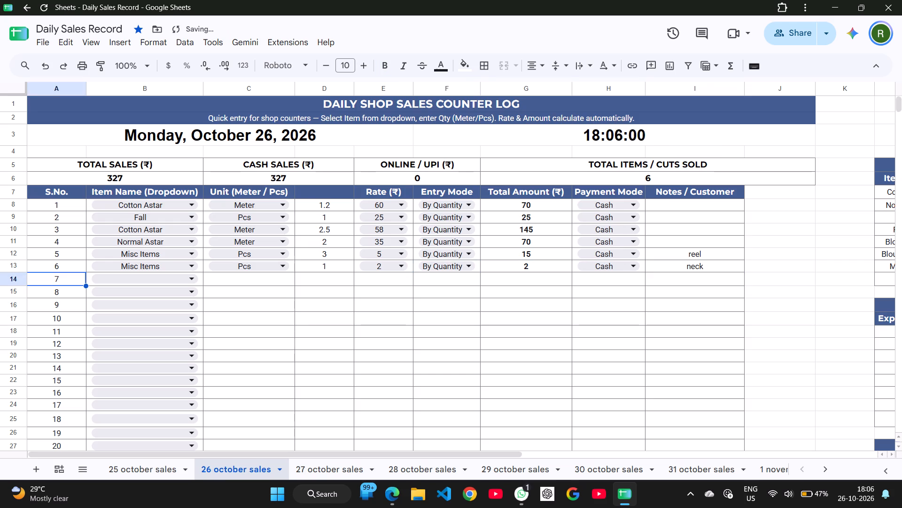
{"action": "key", "text": "Right"}
{"action": "key", "text": "Return"}
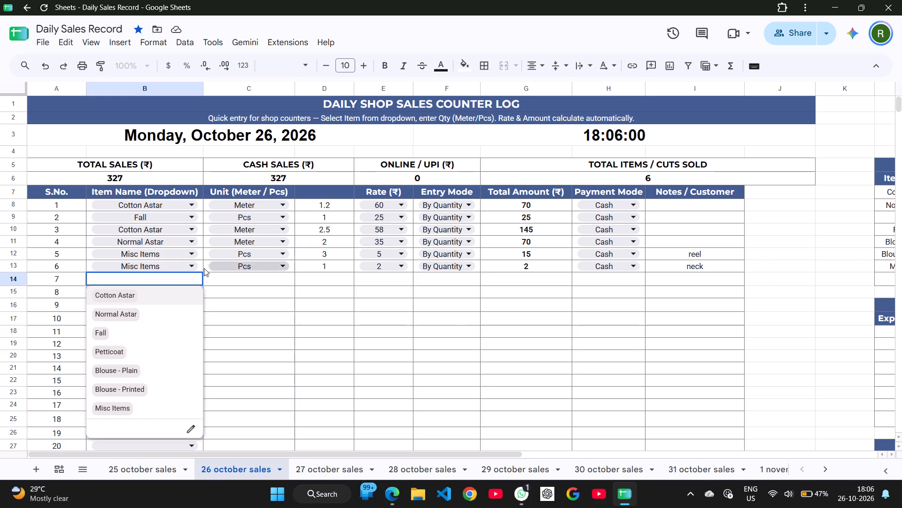
{"action": "left_click", "coordinate": [146, 308]}
{"action": "left_click", "coordinate": [322, 276]}
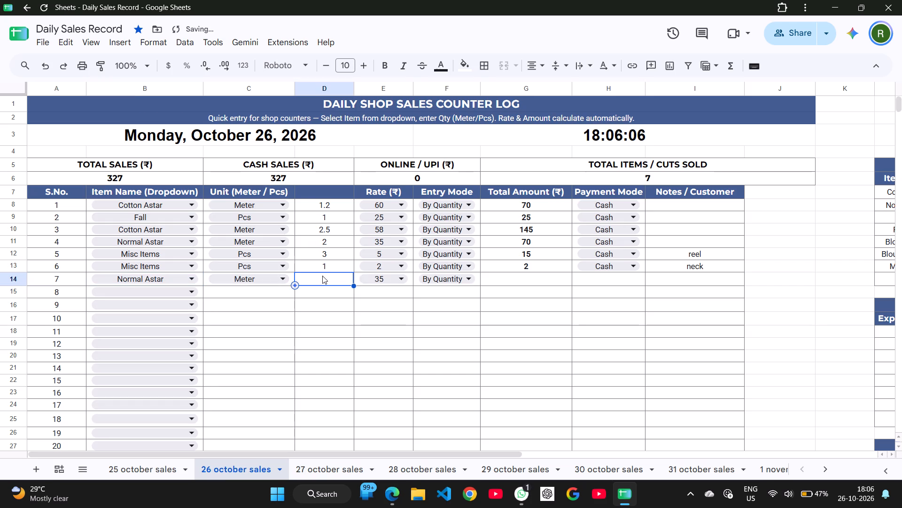
{"action": "key", "text": "1"}
{"action": "key", "text": "Return"}
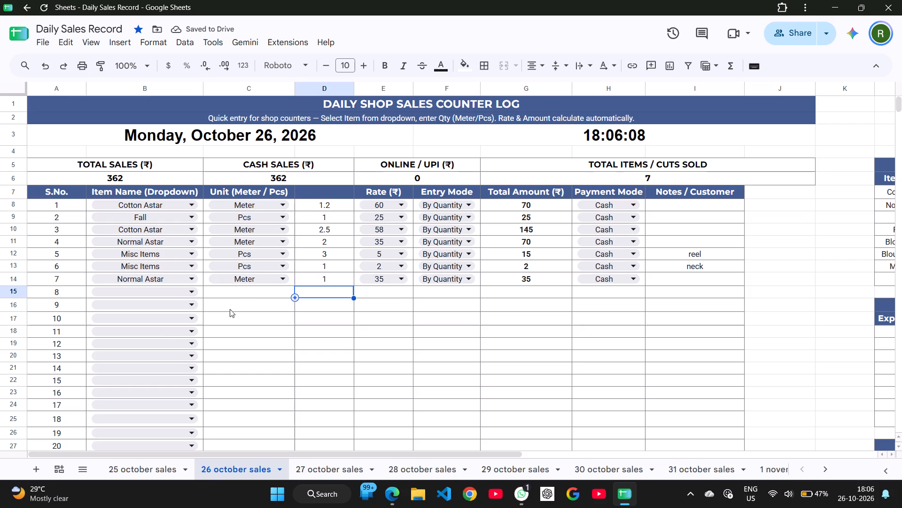
Record sale 8 as Misc Items with a quantity of 1, a rate of 6 and the note "reel".
{"action": "left_click", "coordinate": [153, 292]}
{"action": "left_click", "coordinate": [124, 416]}
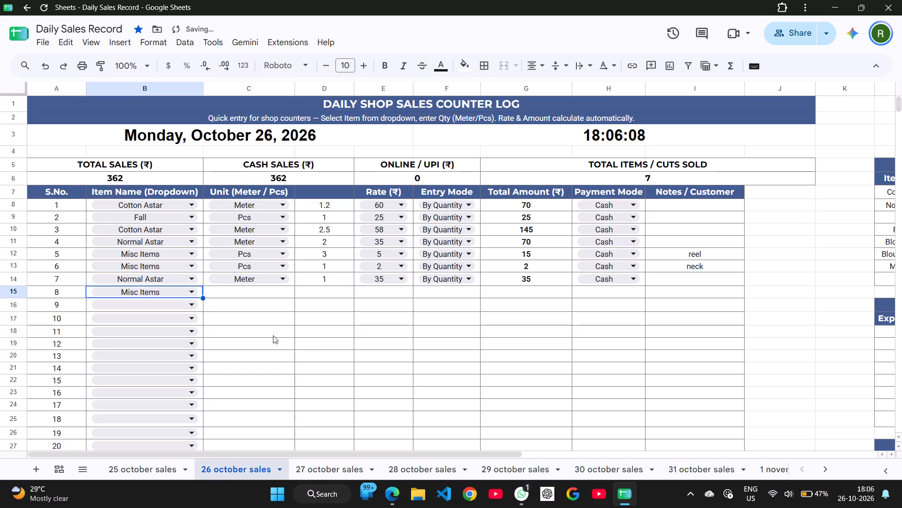
{"action": "left_click", "coordinate": [328, 284]}
{"action": "left_click", "coordinate": [323, 299]}
{"action": "left_click", "coordinate": [322, 297]}
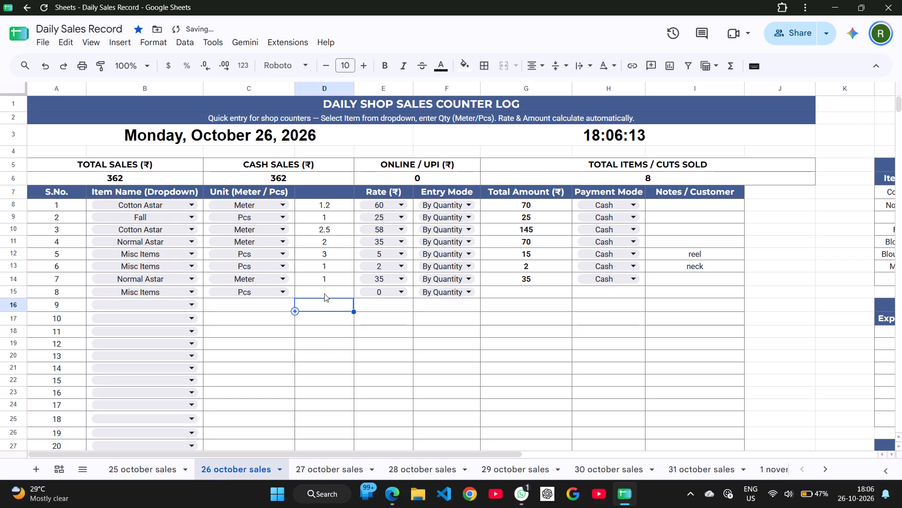
{"action": "left_click", "coordinate": [324, 294]}
{"action": "key", "text": "1"}
{"action": "left_click", "coordinate": [393, 293]}
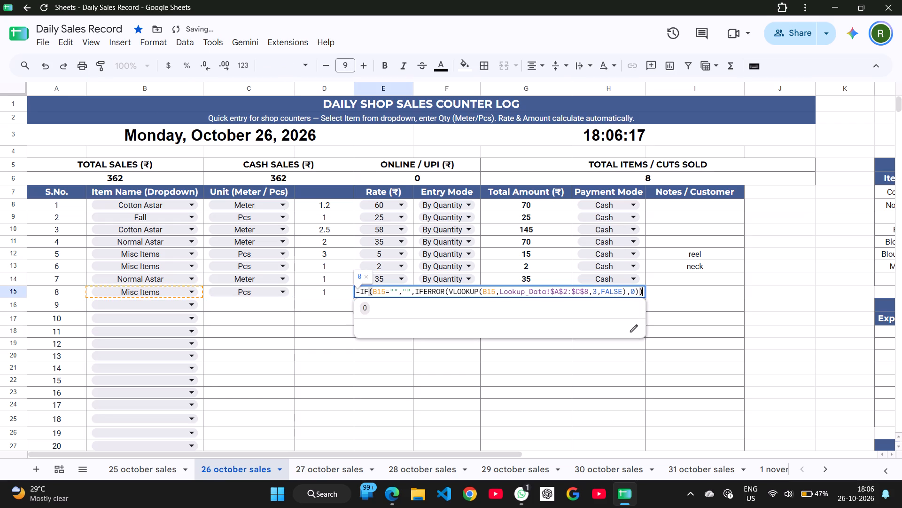
{"action": "key", "text": "a"}
{"action": "key", "text": "ctrl+a"}
{"action": "key", "text": "6"}
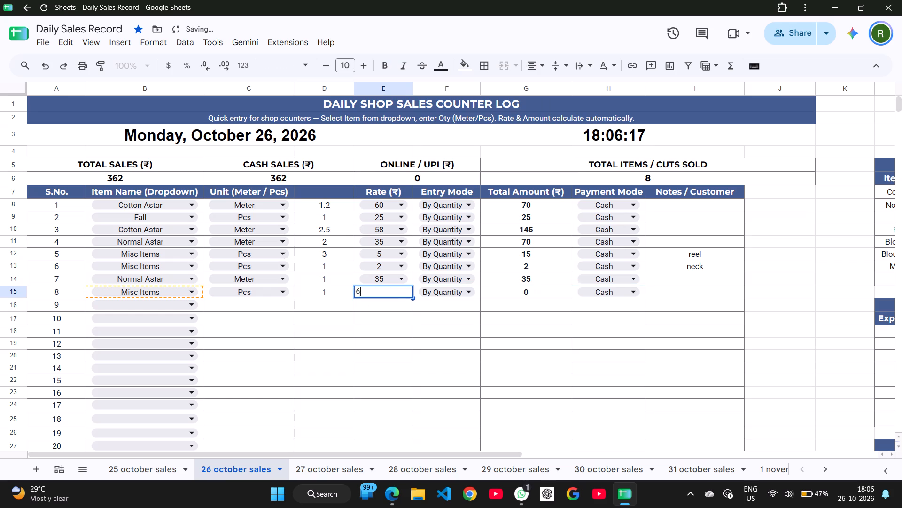
{"action": "key", "text": "Return"}
{"action": "left_click", "coordinate": [688, 290]}
{"action": "type", "text": "reel"}
{"action": "key", "text": "Return"}
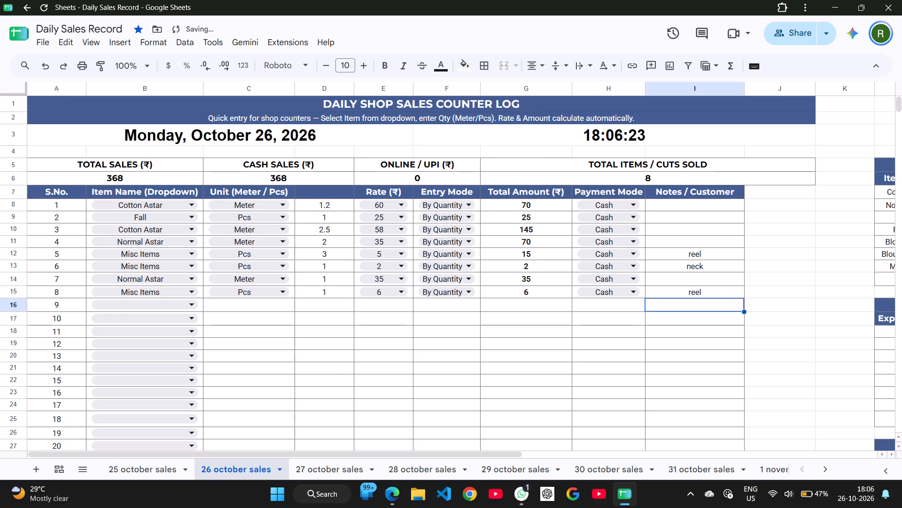
Record sale 9 as Fall with a quantity of 1 piece.
{"action": "key", "text": "Tab"}
{"action": "key", "text": "Left"}
{"action": "key", "text": "Left"}
{"action": "key", "text": "Left"}
{"action": "key", "text": "Left"}
{"action": "key", "text": "Left"}
{"action": "key", "text": "Left"}
{"action": "key", "text": "Left"}
{"action": "key", "text": "Left"}
{"action": "key", "text": "Left"}
{"action": "key", "text": "Left"}
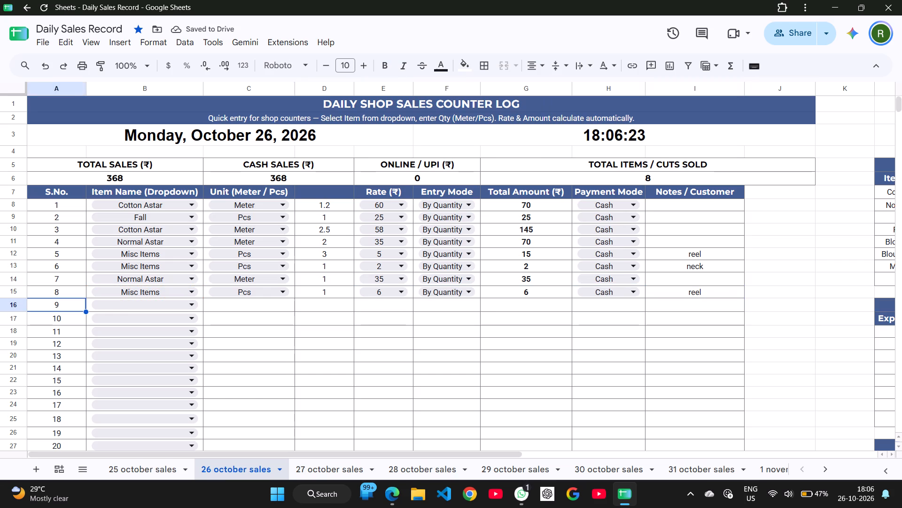
{"action": "key", "text": "Right"}
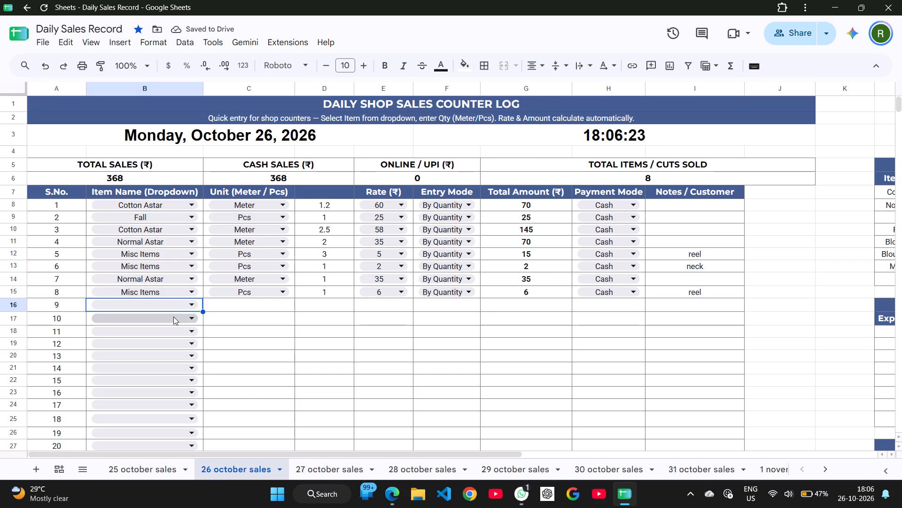
{"action": "left_click", "coordinate": [173, 309]}
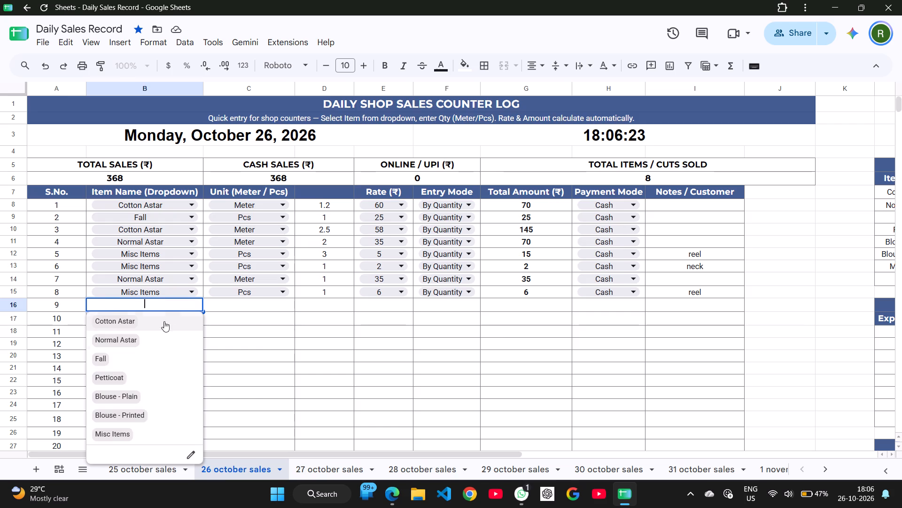
{"action": "left_click", "coordinate": [154, 356]}
{"action": "left_click", "coordinate": [330, 303]}
{"action": "key", "text": "1"}
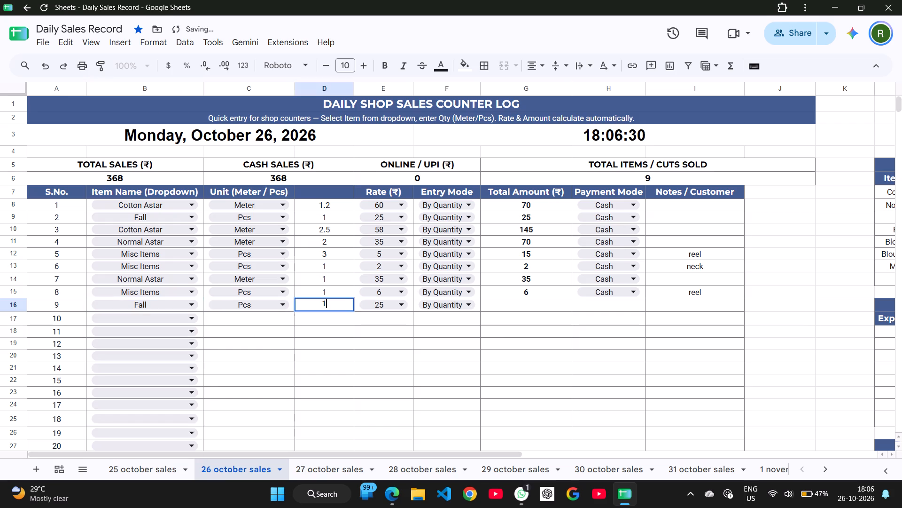
Record sale 10 as Misc Items with a quantity of 5, a rate of 20 and the note "lace".
{"action": "left_click", "coordinate": [151, 311]}
{"action": "left_click", "coordinate": [145, 321]}
{"action": "left_click", "coordinate": [133, 442]}
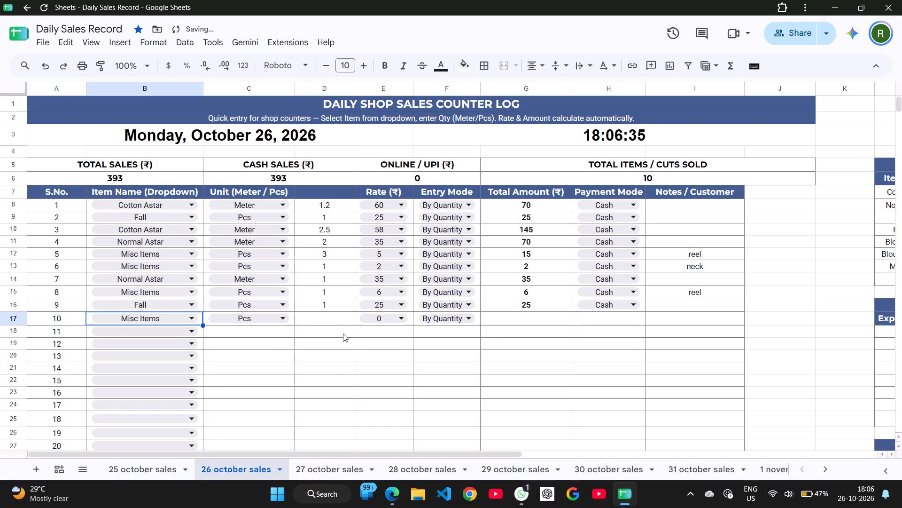
{"action": "left_click", "coordinate": [329, 320]}
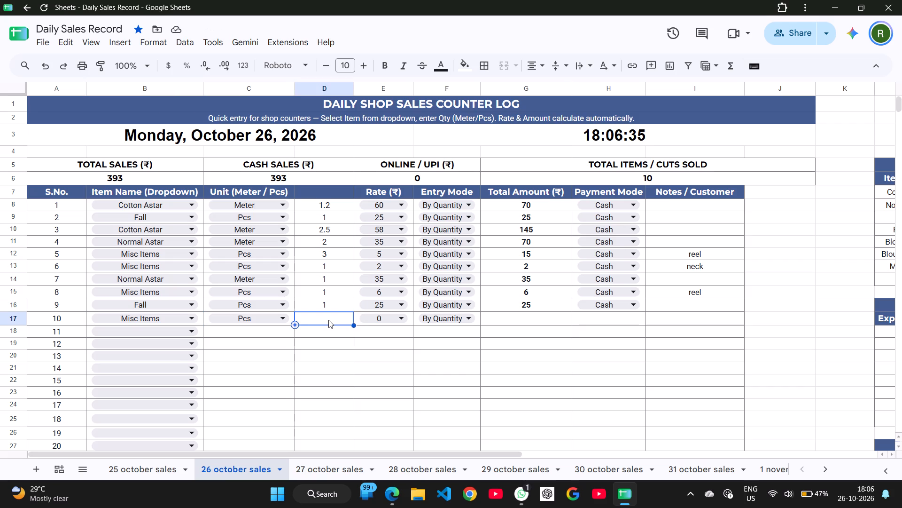
{"action": "key", "text": "5"}
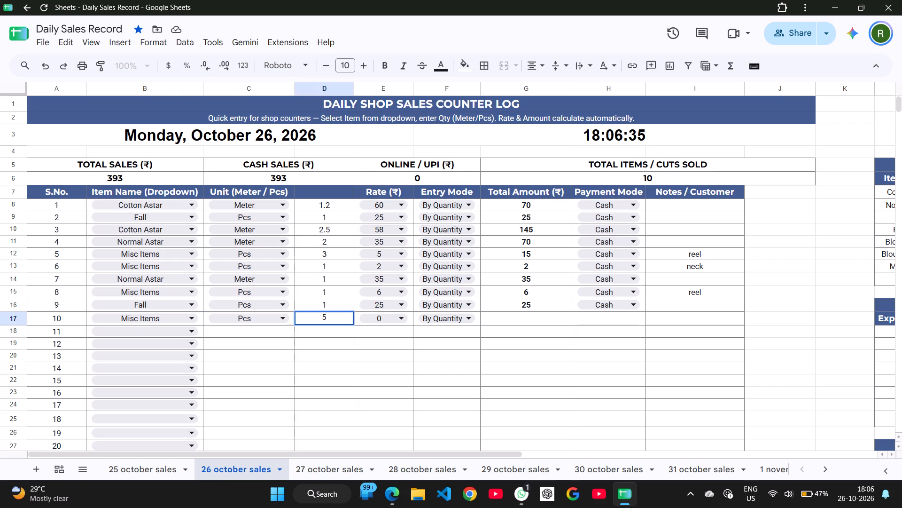
{"action": "left_click", "coordinate": [389, 319]}
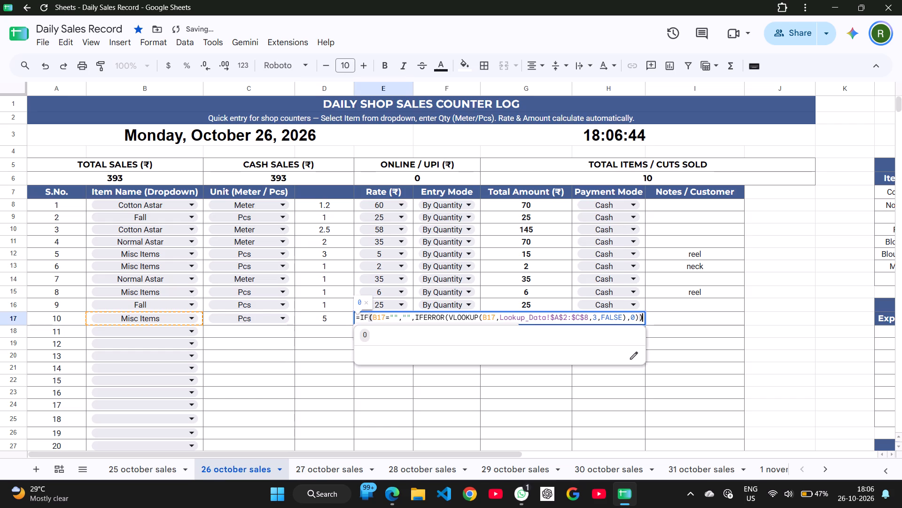
{"action": "key", "text": "ctrl+a"}
{"action": "type", "text": "20"}
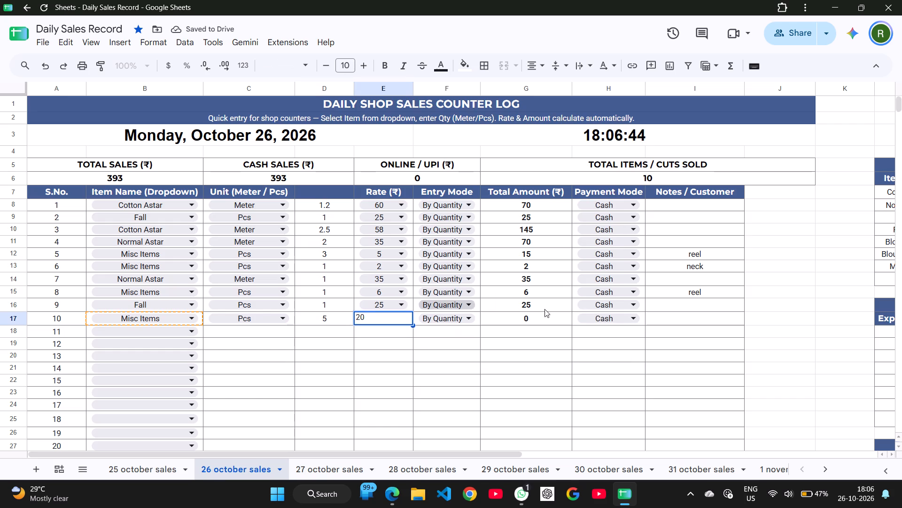
{"action": "left_click", "coordinate": [677, 321]}
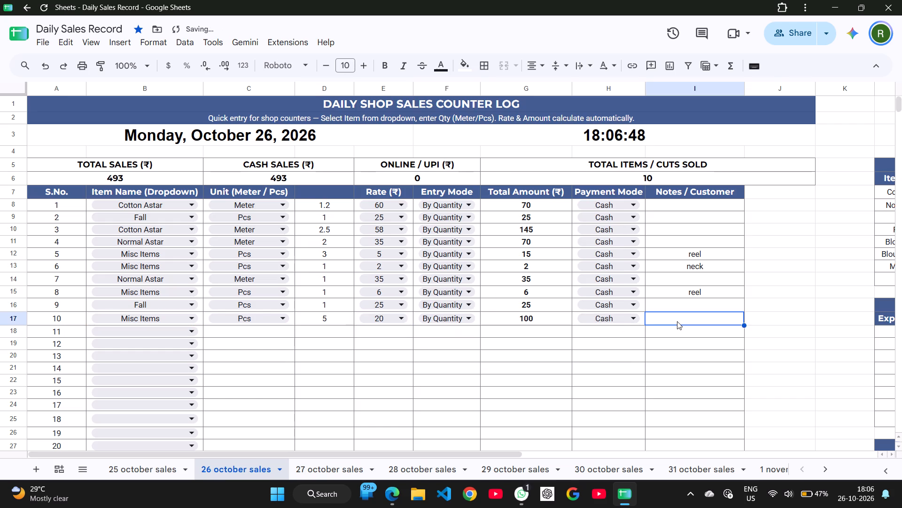
{"action": "key", "text": "l"}
{"action": "type", "text": "ace"}
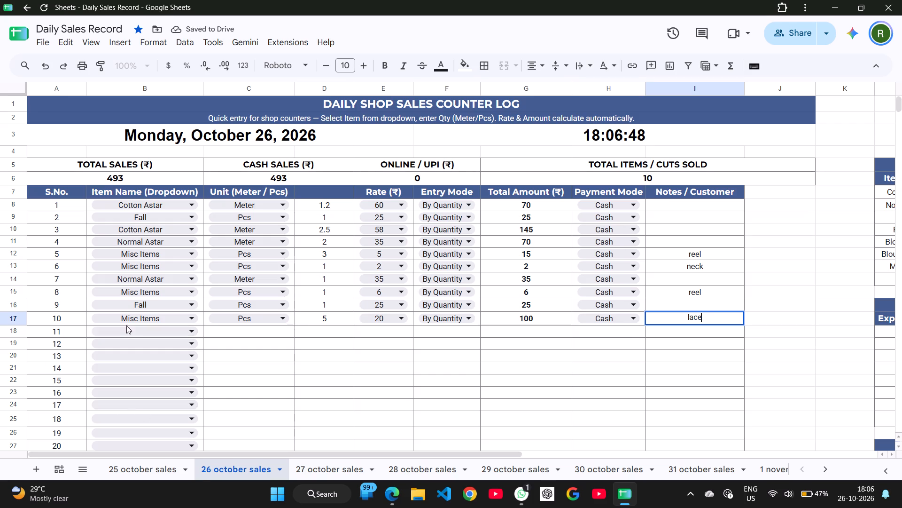
Record sale 11 as Petticoat with a quantity of 1 piece and a rate of 140.
{"action": "left_click", "coordinate": [122, 328]}
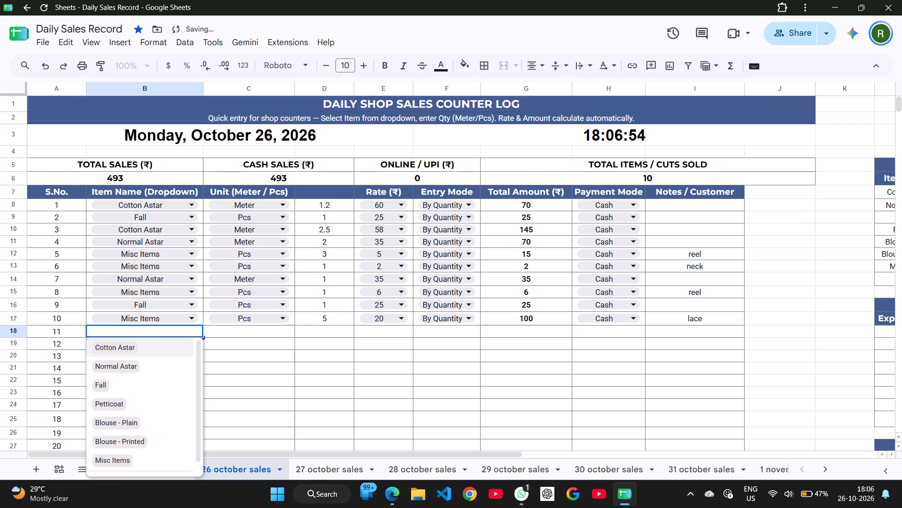
{"action": "left_click", "coordinate": [153, 401]}
{"action": "left_click", "coordinate": [329, 335]}
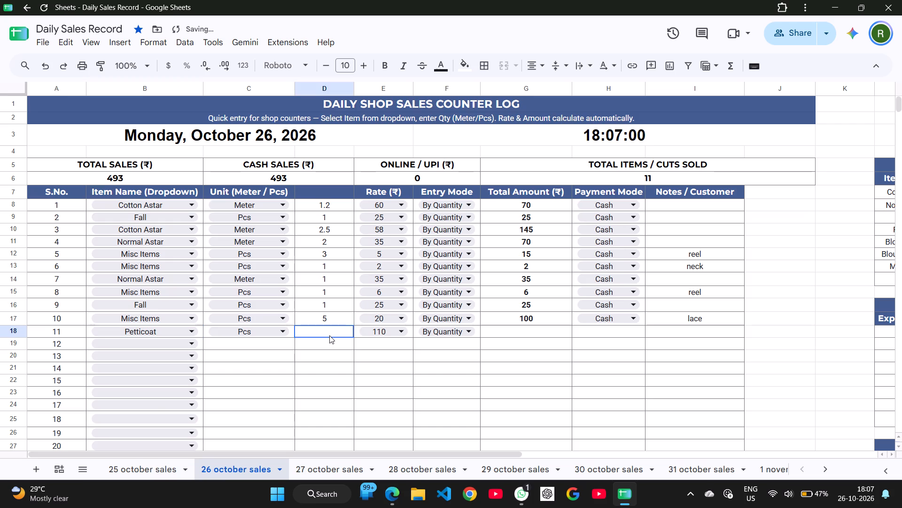
{"action": "key", "text": "1"}
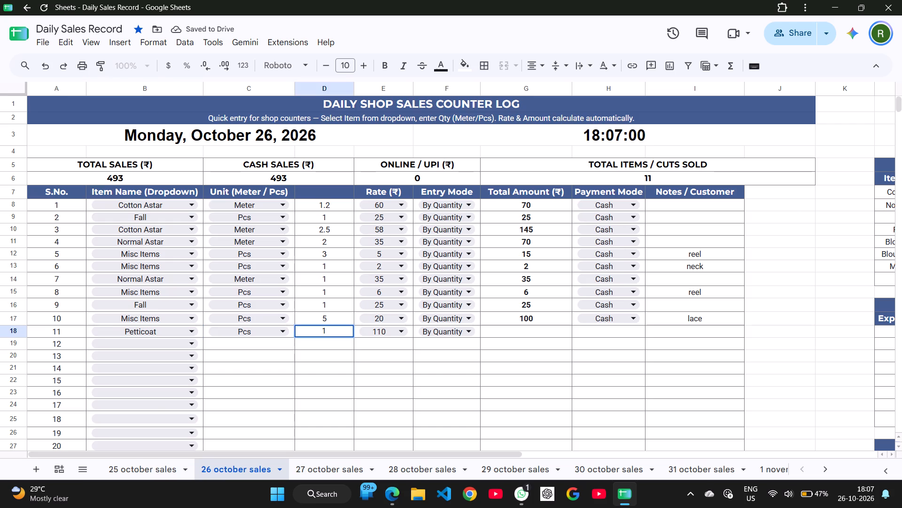
{"action": "left_click", "coordinate": [369, 335]}
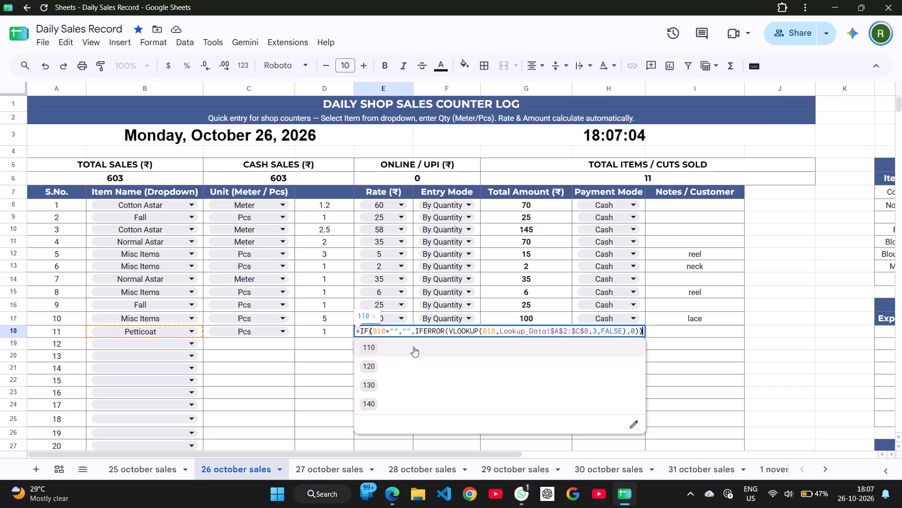
{"action": "left_click", "coordinate": [401, 400]}
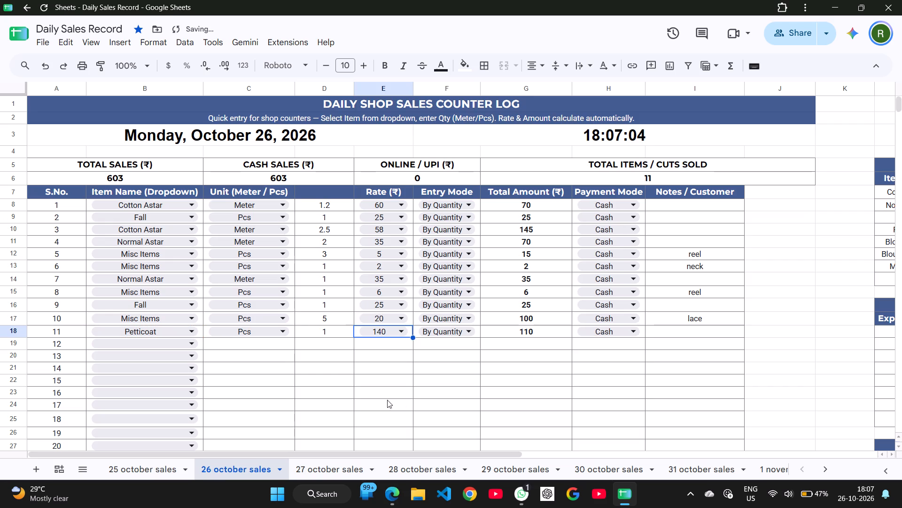
Record sale 12 as Normal Astar with a quantity of 3 meters.
{"action": "left_click", "coordinate": [151, 345]}
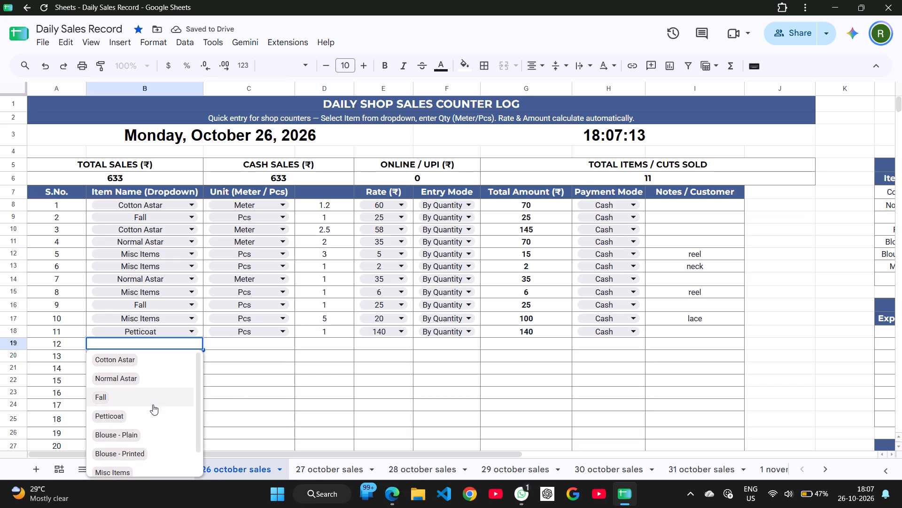
{"action": "left_click", "coordinate": [164, 374]}
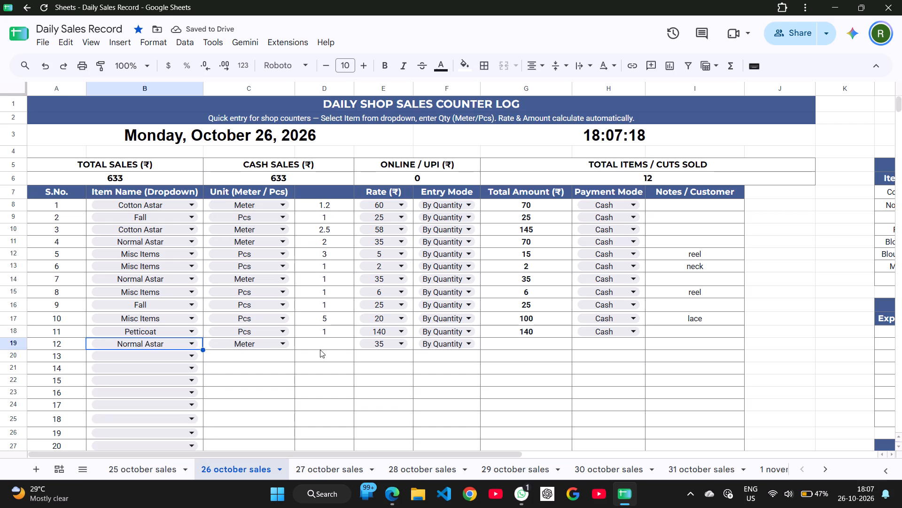
{"action": "left_click", "coordinate": [329, 346]}
{"action": "key", "text": "3"}
{"action": "key", "text": "Return"}
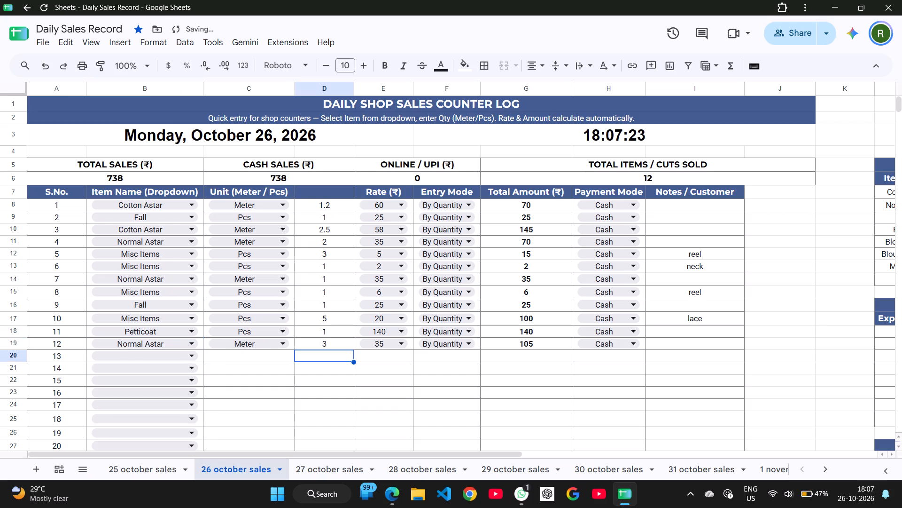
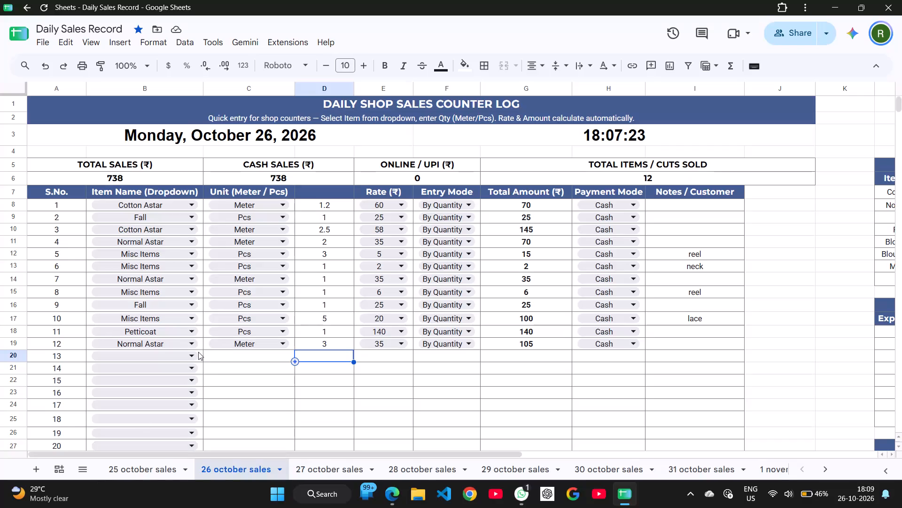
Record sale 13 as Petticoat with a quantity of 1 piece, a rate of 30 and the note "exchange".
{"action": "left_click", "coordinate": [189, 355]}
{"action": "scroll", "coordinate": [160, 457], "scroll_direction": "down", "scroll_amount": 2}
{"action": "scroll", "coordinate": [163, 429], "scroll_direction": "up", "scroll_amount": 1}
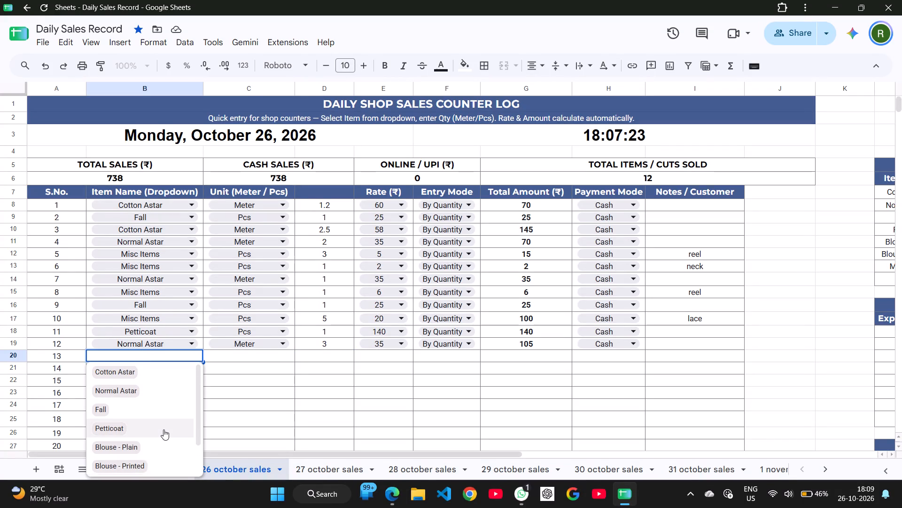
{"action": "left_click", "coordinate": [163, 429]}
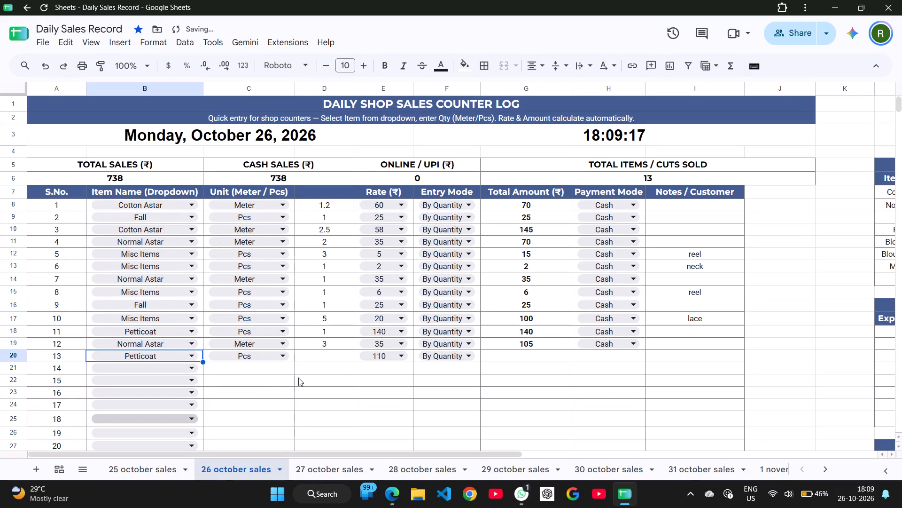
{"action": "left_click", "coordinate": [333, 353]}
{"action": "key", "text": "1"}
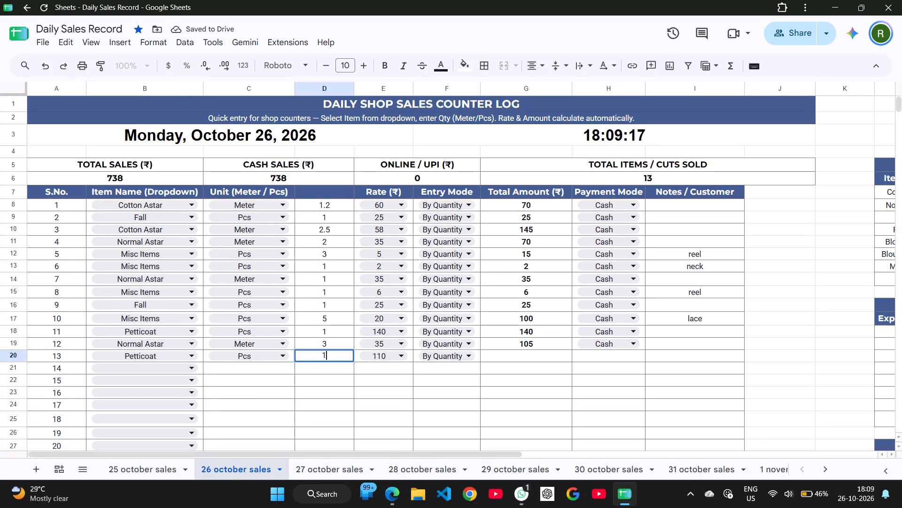
{"action": "left_click", "coordinate": [365, 356]}
{"action": "key", "text": "ctrl+a"}
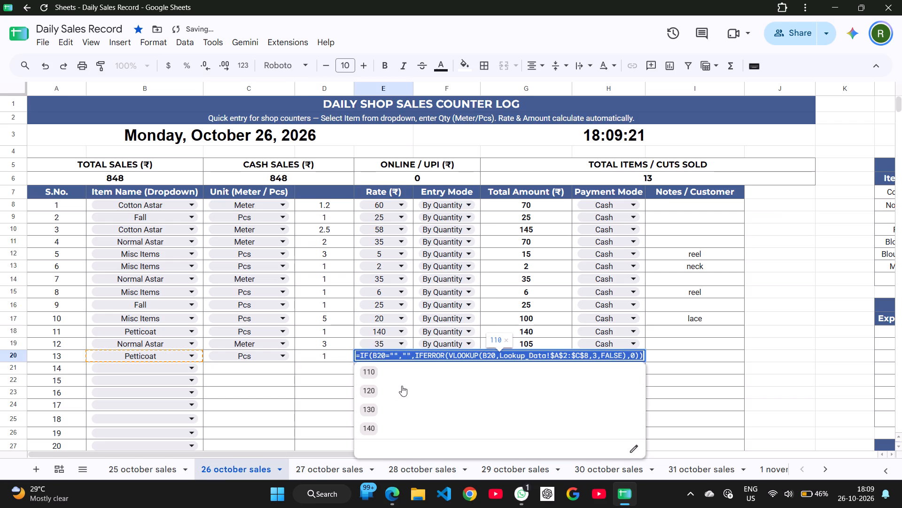
{"action": "type", "text": "30"}
{"action": "key", "text": "Return"}
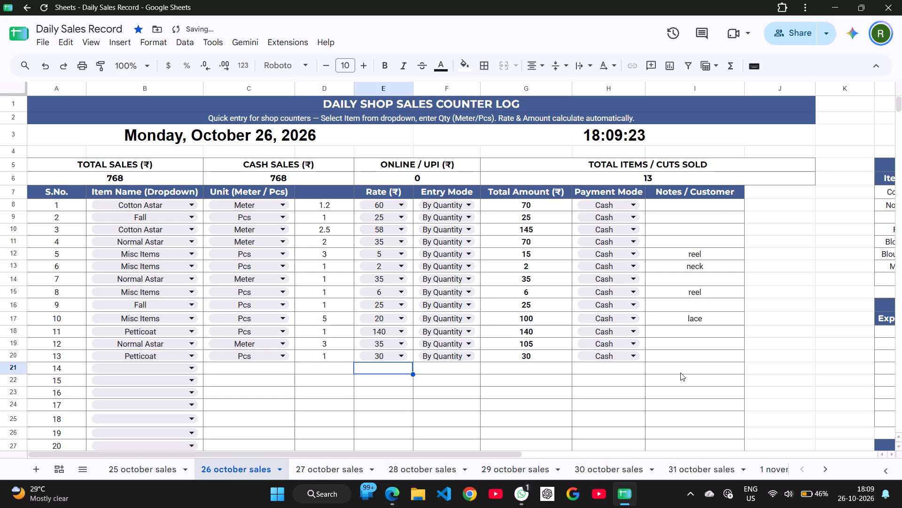
{"action": "left_click", "coordinate": [667, 352]}
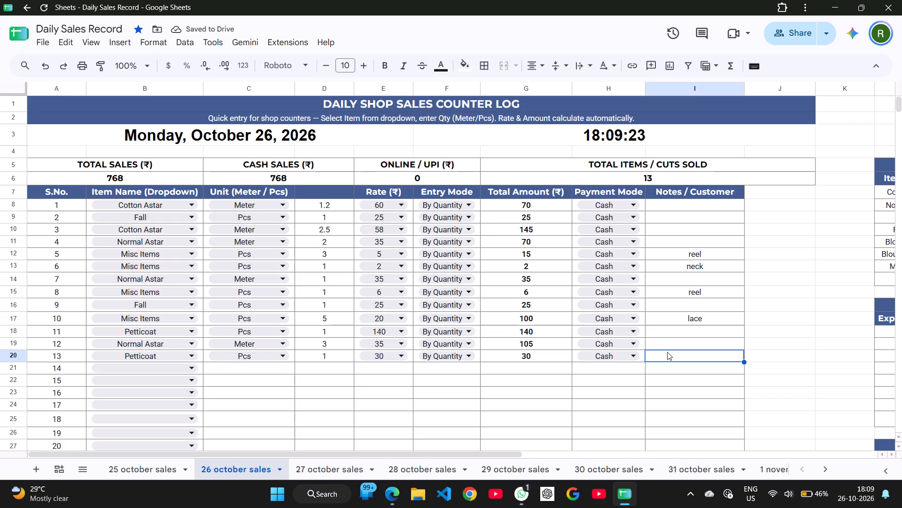
{"action": "type", "text": "ex"}
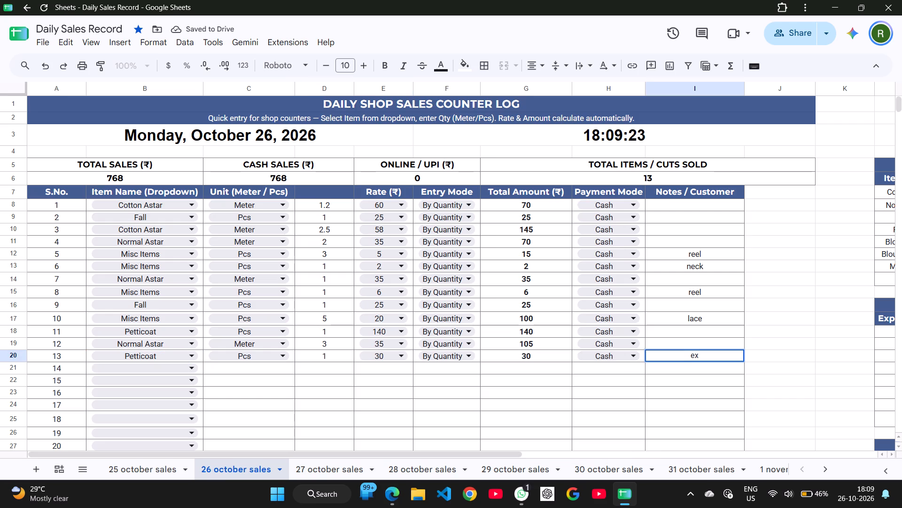
{"action": "type", "text": "change"}
{"action": "key", "text": "Down"}
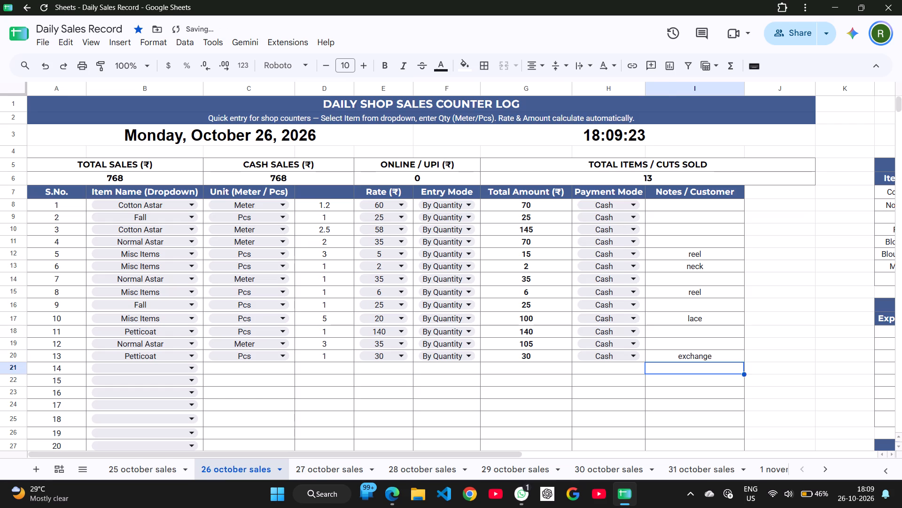
Record sale 14 as Fall with a quantity of 3 pieces.
{"action": "key", "text": "Left"}
{"action": "key", "text": "Left"}
{"action": "key", "text": "Left"}
{"action": "key", "text": "Left"}
{"action": "key", "text": "Left"}
{"action": "key", "text": "Left"}
{"action": "key", "text": "Left"}
{"action": "key", "text": "Left"}
{"action": "key", "text": "Left"}
{"action": "key", "text": "Left"}
{"action": "key", "text": "Right"}
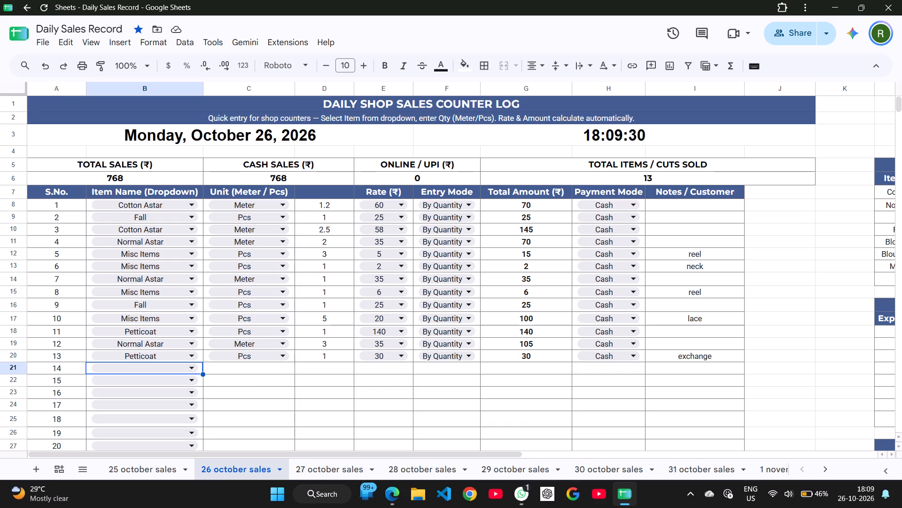
{"action": "left_click", "coordinate": [510, 332]}
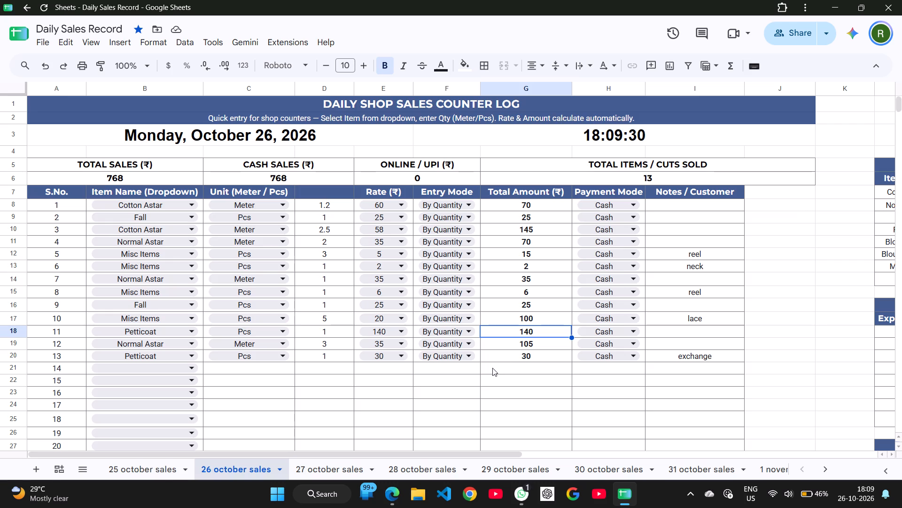
{"action": "left_click", "coordinate": [157, 370]}
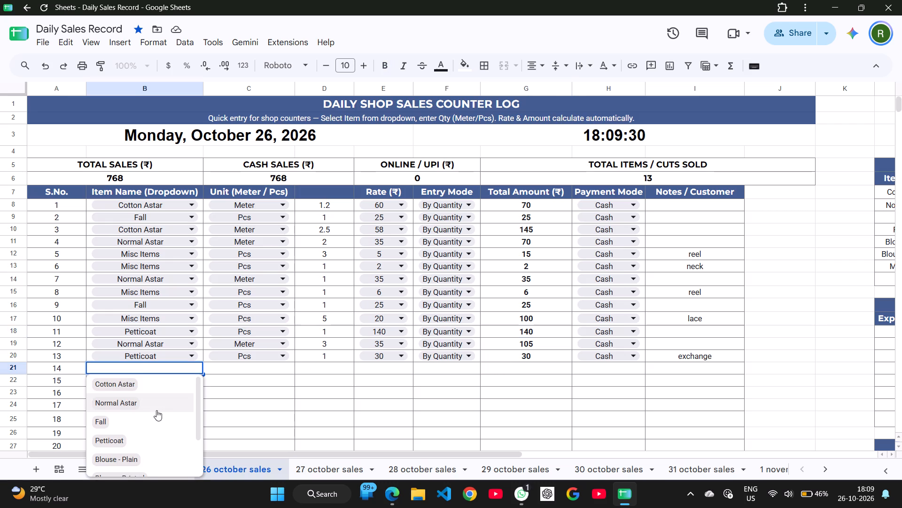
{"action": "left_click", "coordinate": [152, 425]}
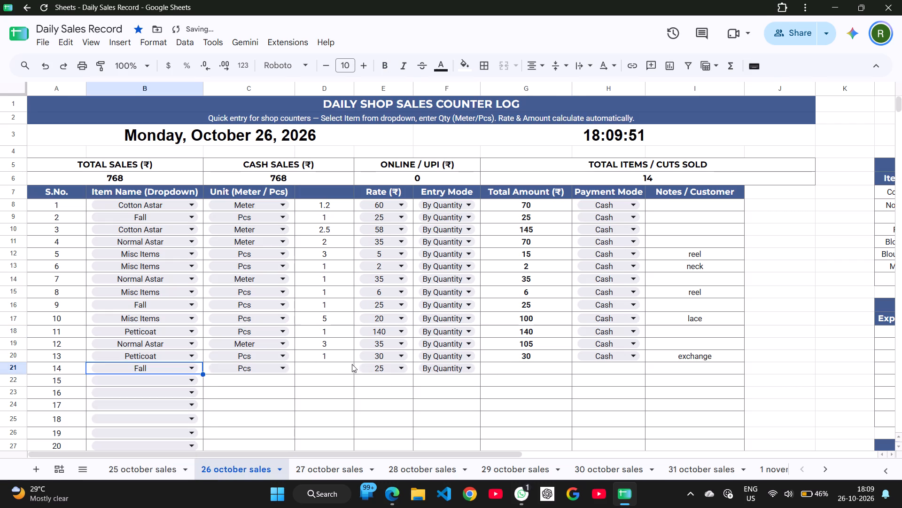
{"action": "left_click", "coordinate": [342, 363]}
{"action": "left_click", "coordinate": [336, 371]}
{"action": "key", "text": "3"}
{"action": "key", "text": "Return"}
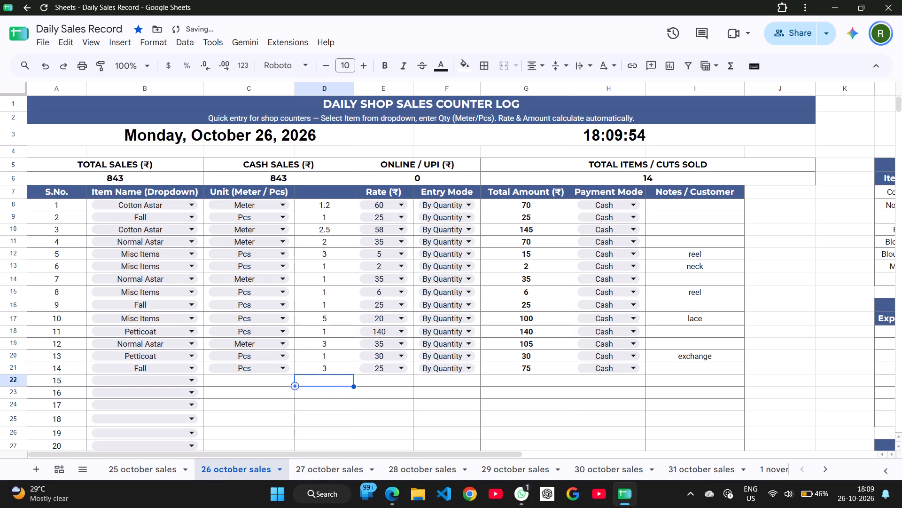
{"action": "left_click", "coordinate": [566, 390]}
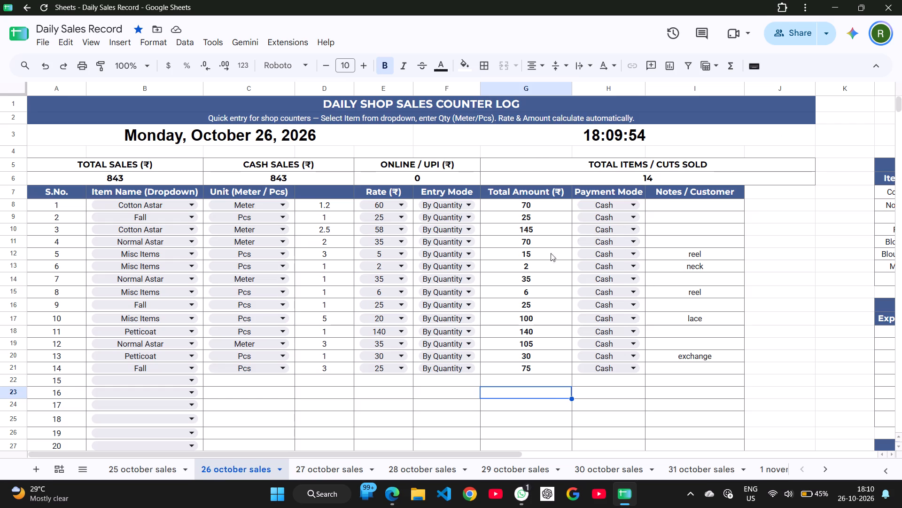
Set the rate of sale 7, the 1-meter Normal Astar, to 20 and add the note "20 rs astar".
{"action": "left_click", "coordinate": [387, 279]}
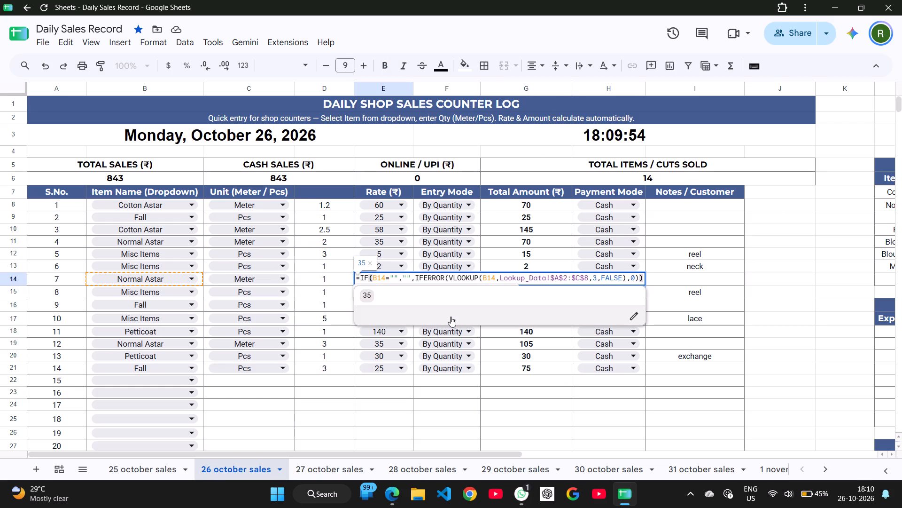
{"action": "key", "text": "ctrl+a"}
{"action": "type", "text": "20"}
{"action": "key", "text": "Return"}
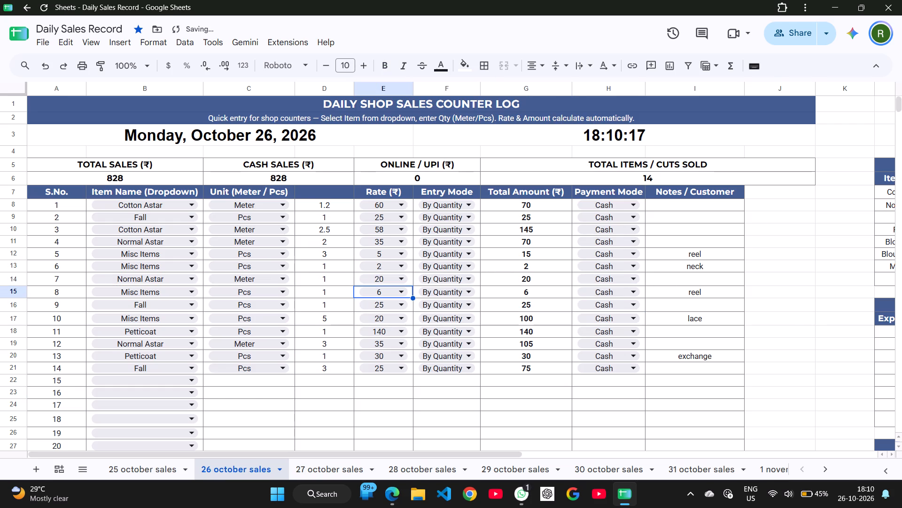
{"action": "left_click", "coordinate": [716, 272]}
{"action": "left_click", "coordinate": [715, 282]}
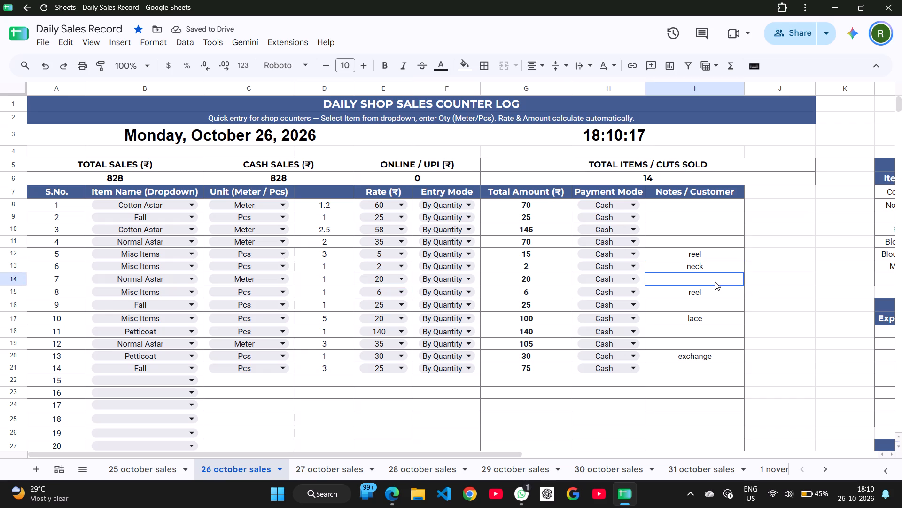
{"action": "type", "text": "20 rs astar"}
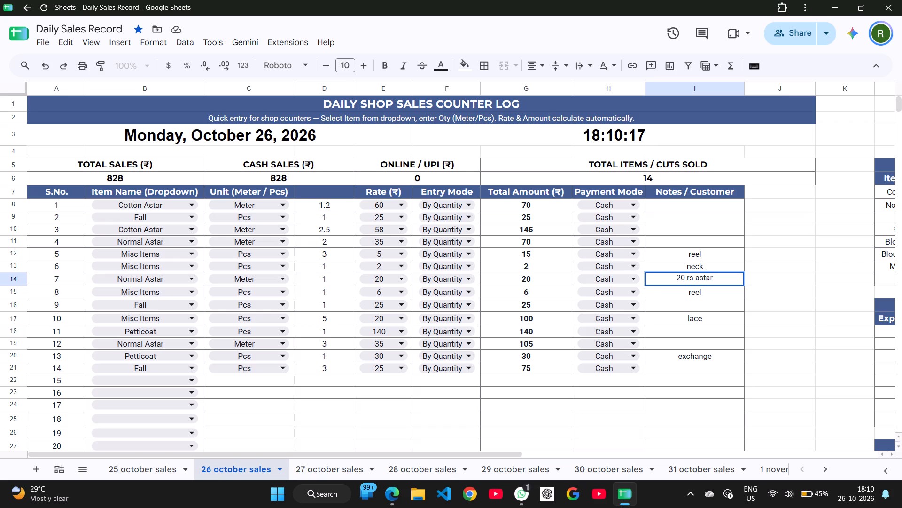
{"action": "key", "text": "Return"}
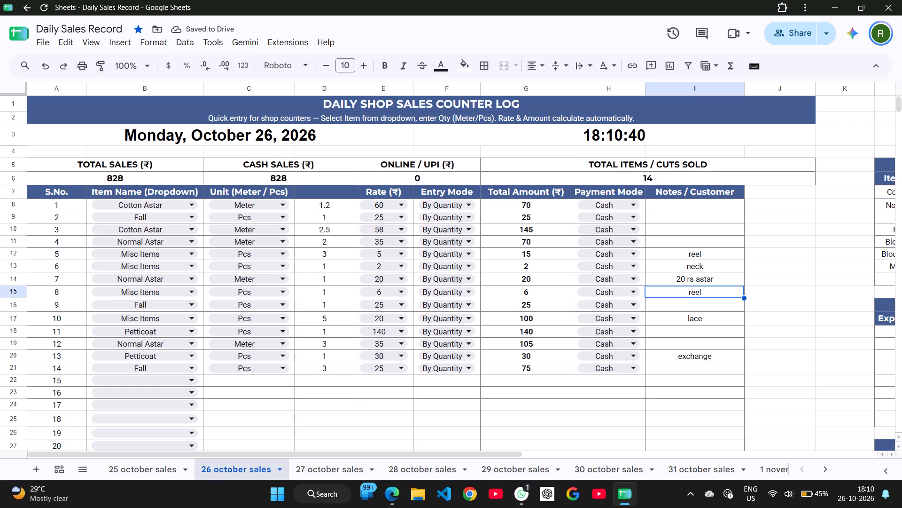
Switch to Calculator, compute 100 / 35 * 20, and close it.
{"action": "type", "text": "cal"}
{"action": "key", "text": "Return"}
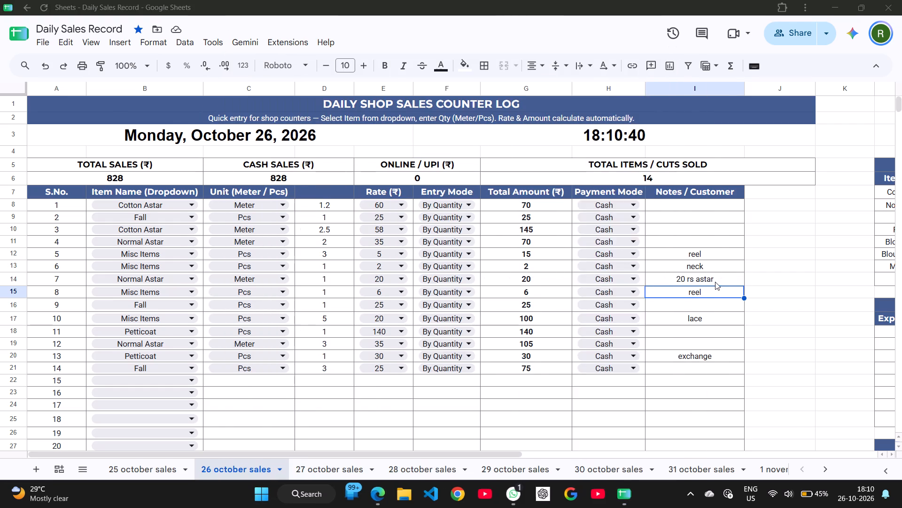
{"action": "type", "text": "100"}
{"action": "key", "text": "End"}
{"action": "key", "text": "Insert"}
{"action": "key", "text": "Insert"}
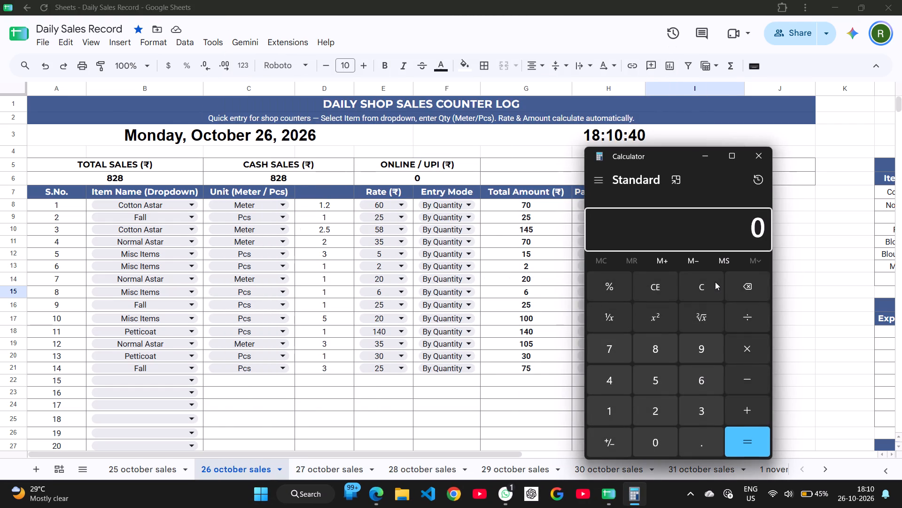
{"action": "type", "text": "100/35*20"}
{"action": "key", "text": "Return"}
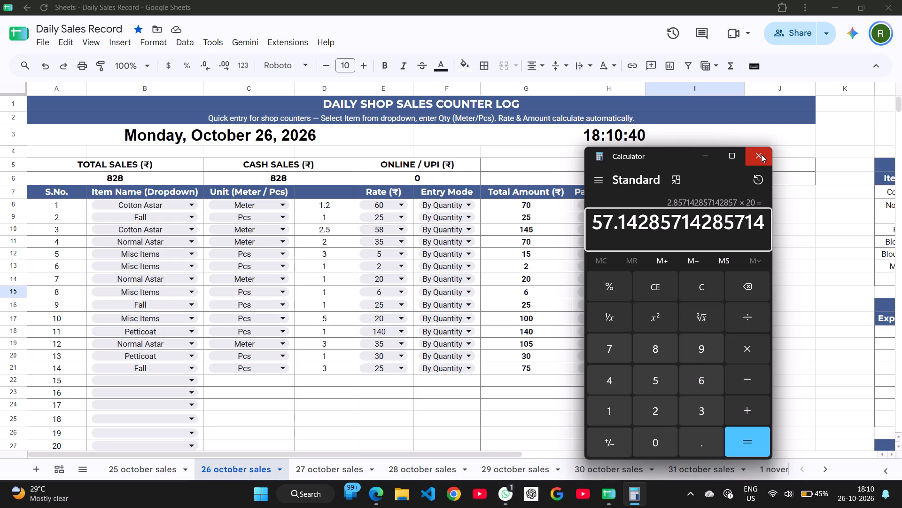
{"action": "left_click", "coordinate": [761, 154]}
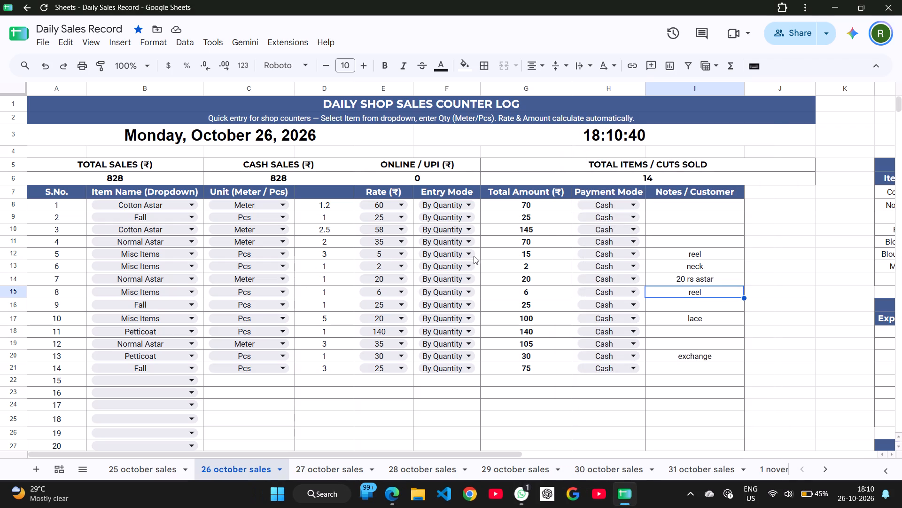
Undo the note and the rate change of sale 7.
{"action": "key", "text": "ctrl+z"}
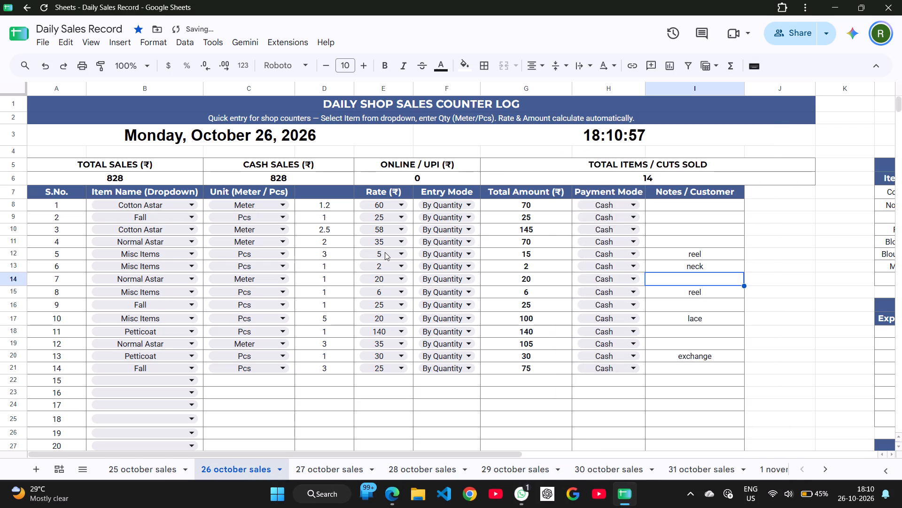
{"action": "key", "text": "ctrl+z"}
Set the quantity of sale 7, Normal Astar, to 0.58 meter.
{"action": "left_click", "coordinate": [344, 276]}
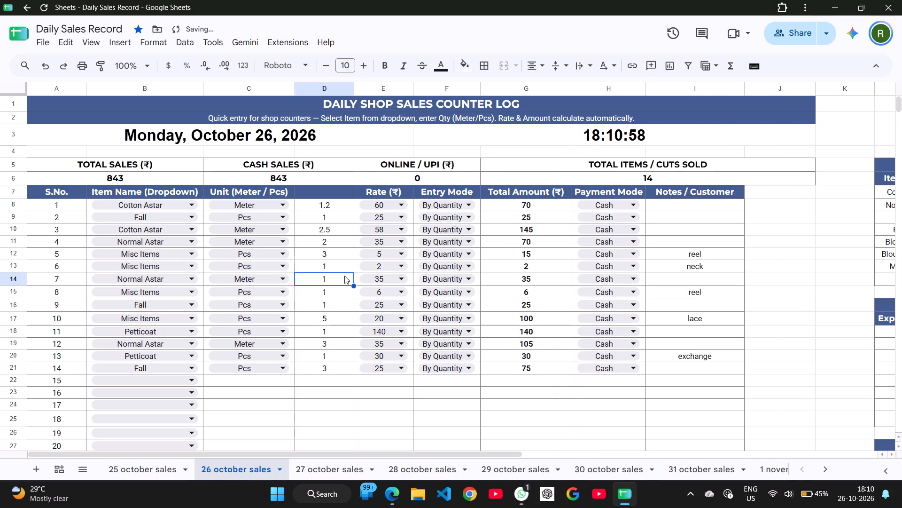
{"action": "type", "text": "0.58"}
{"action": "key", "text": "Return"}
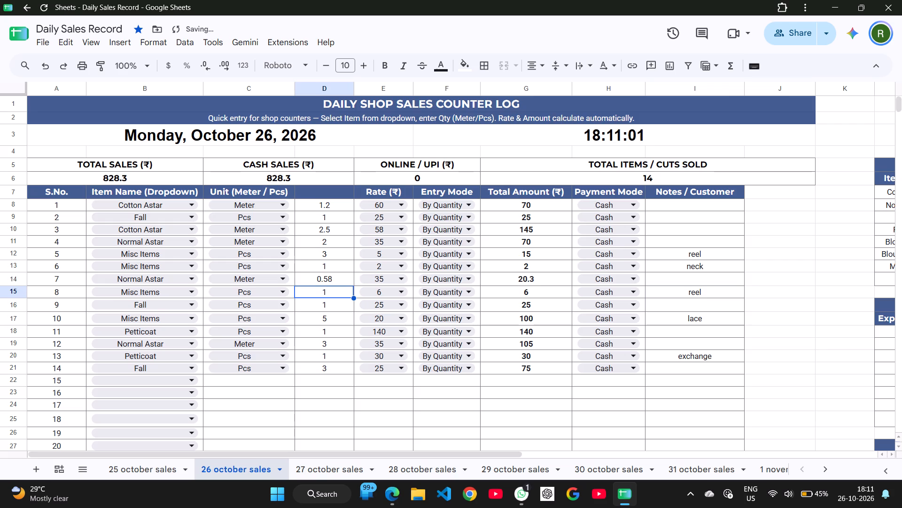
Overwrite the total amount of sale 7 with 20.
{"action": "left_click", "coordinate": [551, 278]}
{"action": "type", "text": "20"}
{"action": "key", "text": "Return"}
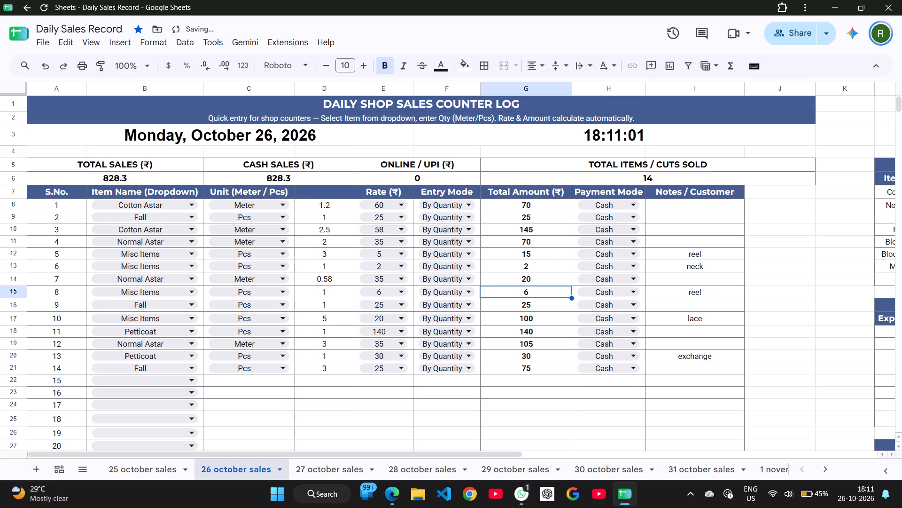
Set sale 7's quantity to 1 meter and its rate to 20, and add the note "20 rs astar".
{"action": "left_click", "coordinate": [329, 282]}
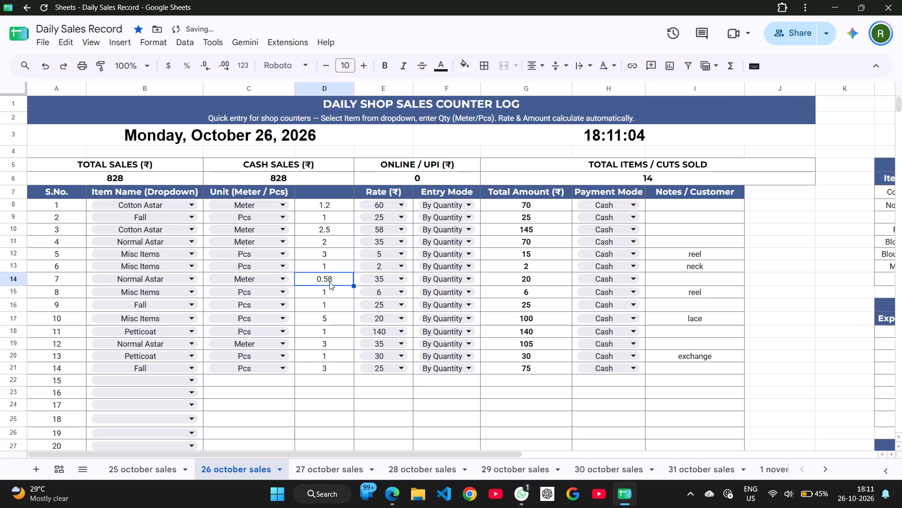
{"action": "key", "text": "1"}
{"action": "key", "text": "Return"}
{"action": "left_click", "coordinate": [392, 278]}
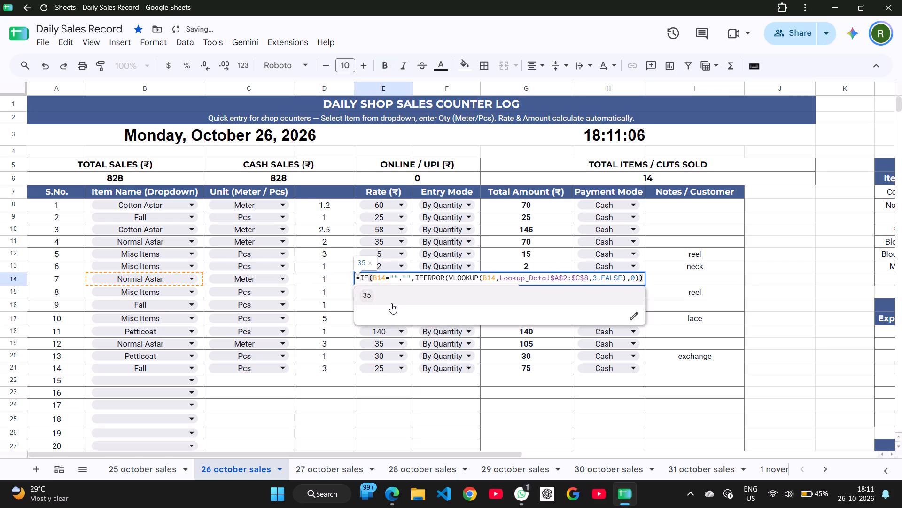
{"action": "key", "text": "ctrl+a"}
{"action": "type", "text": "20"}
{"action": "key", "text": "Return"}
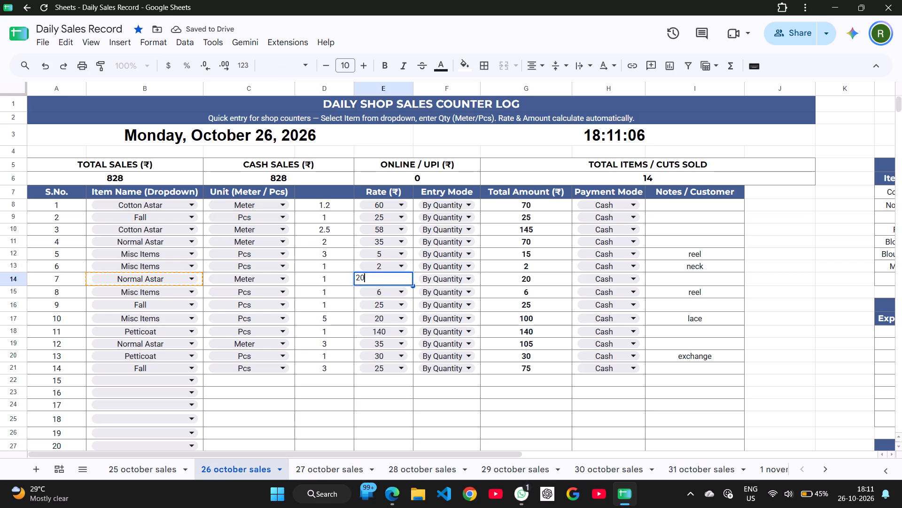
{"action": "left_click", "coordinate": [671, 278]}
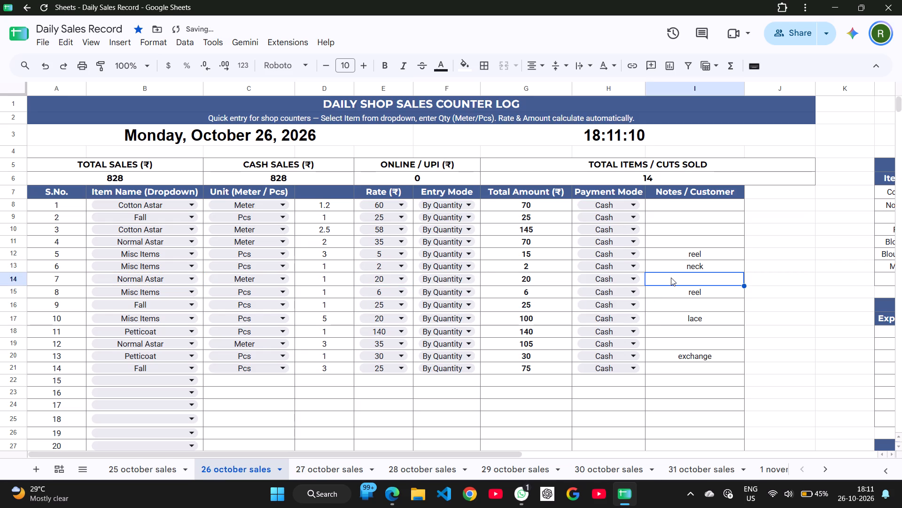
{"action": "type", "text": "20 rs astar"}
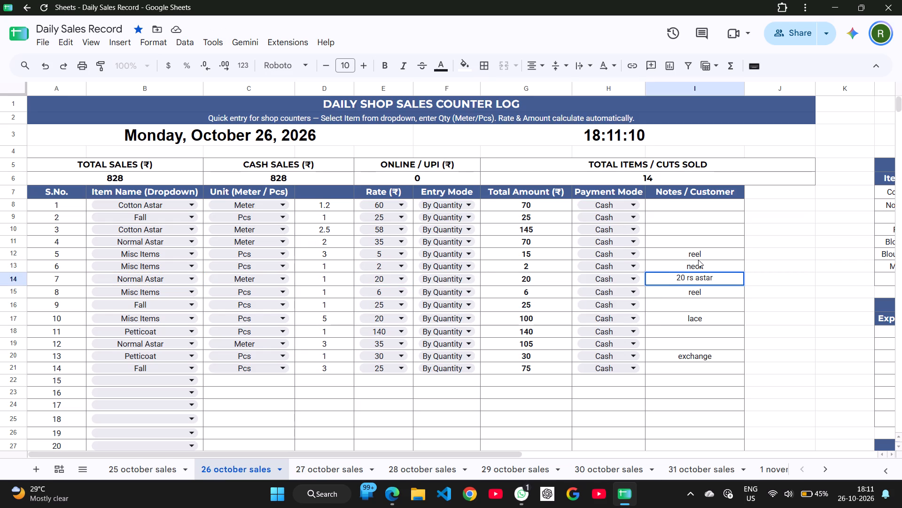
{"action": "key", "text": "Return"}
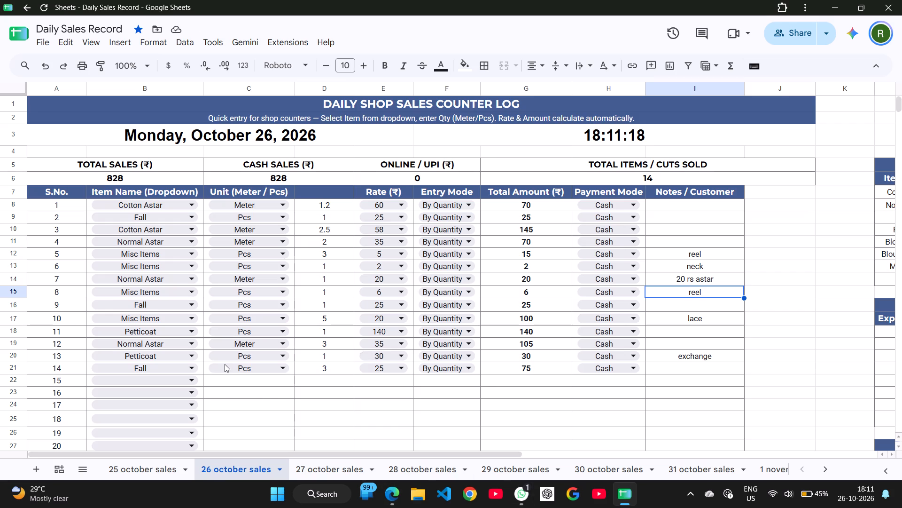
Open the 25 october sales sheet and select the item of sale 13, Blouse - Printed.
{"action": "left_click", "coordinate": [282, 453]}
{"action": "left_click", "coordinate": [171, 467]}
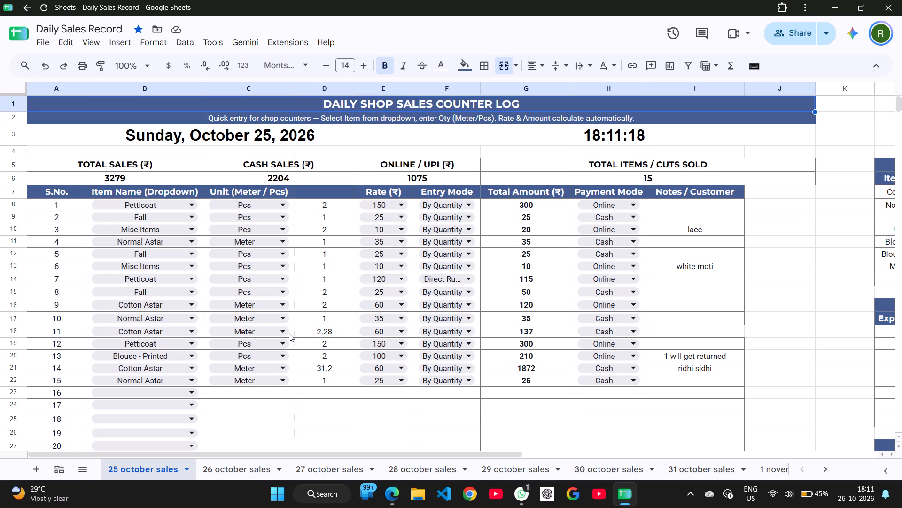
{"action": "left_click", "coordinate": [202, 358]}
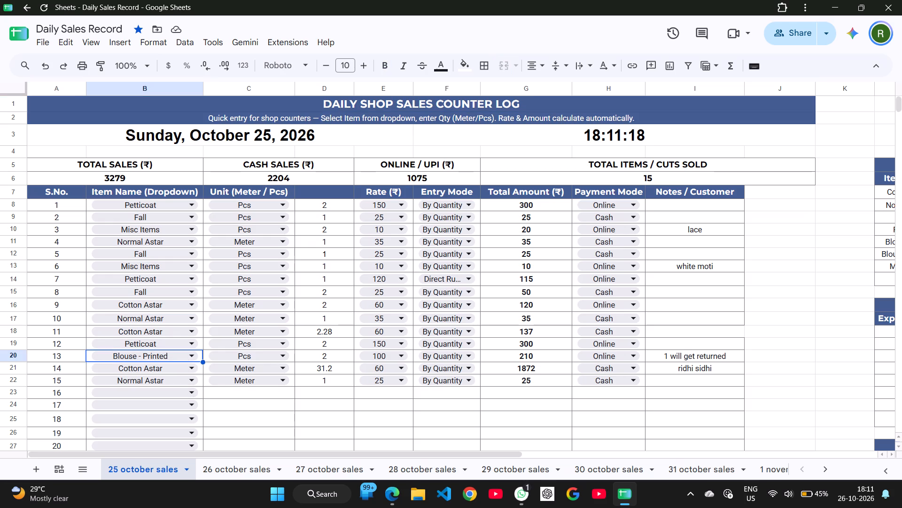
Clear the item, total amount, payment mode, note and quantity of sale 13 in the 25 october sales sheet.
{"action": "key", "text": "Delete"}
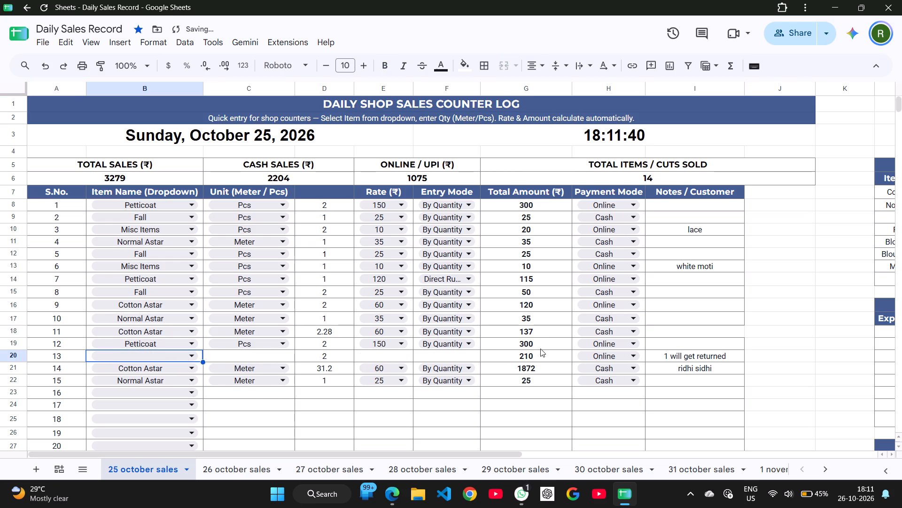
{"action": "left_click", "coordinate": [545, 353]}
{"action": "key", "text": "Delete"}
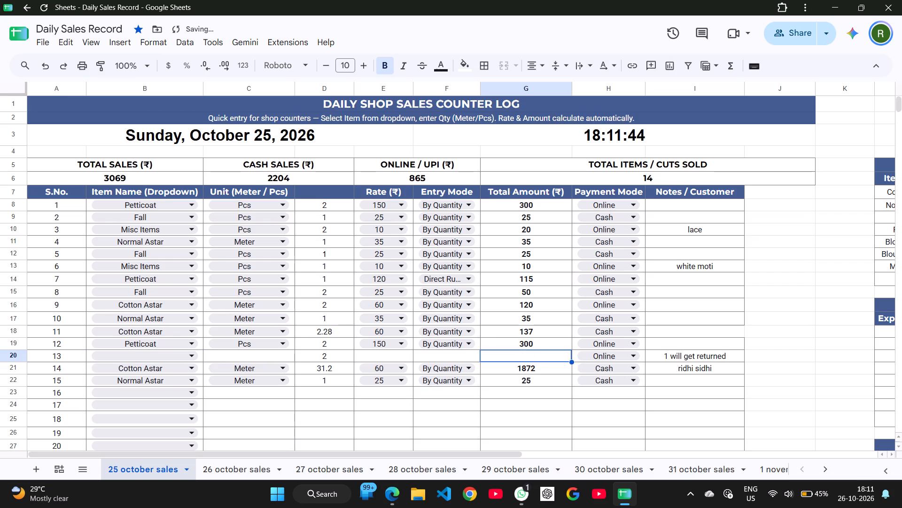
{"action": "left_click", "coordinate": [642, 354]}
{"action": "key", "text": "Delete"}
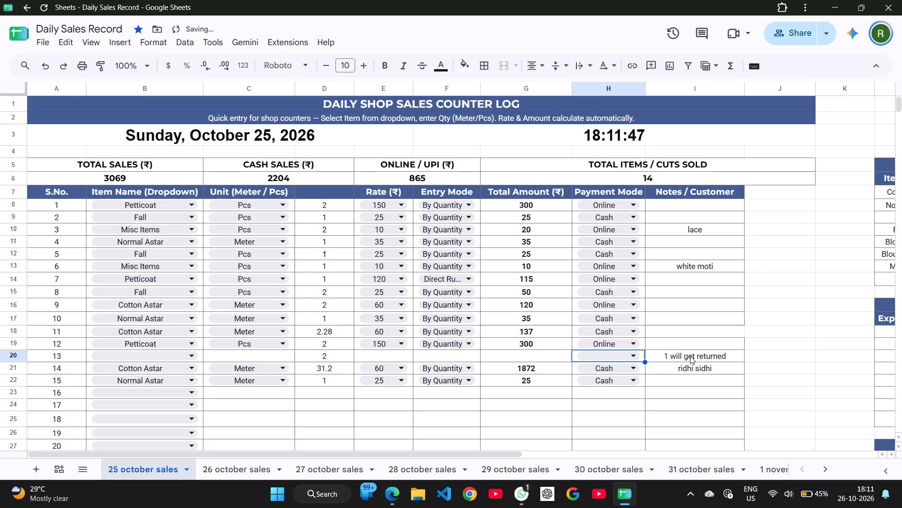
{"action": "left_click", "coordinate": [690, 357]}
{"action": "key", "text": "Delete"}
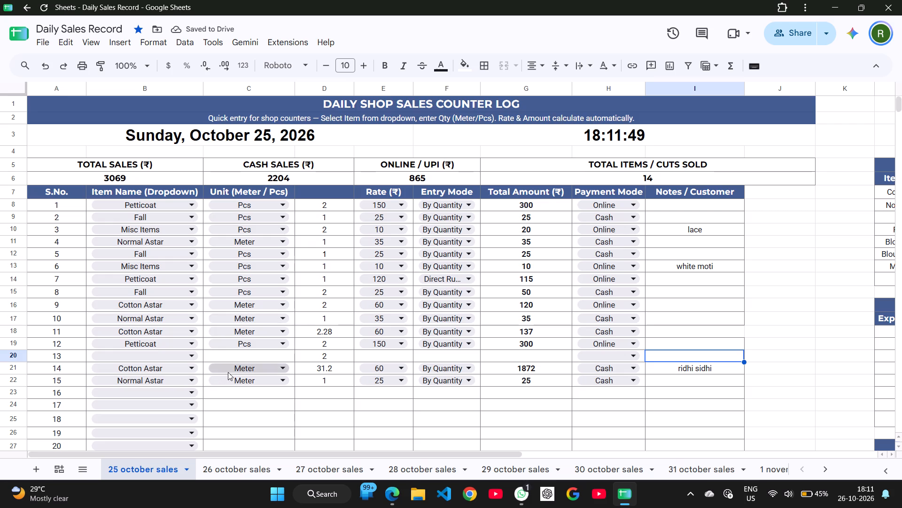
{"action": "left_click", "coordinate": [324, 356]}
{"action": "key", "text": "Delete"}
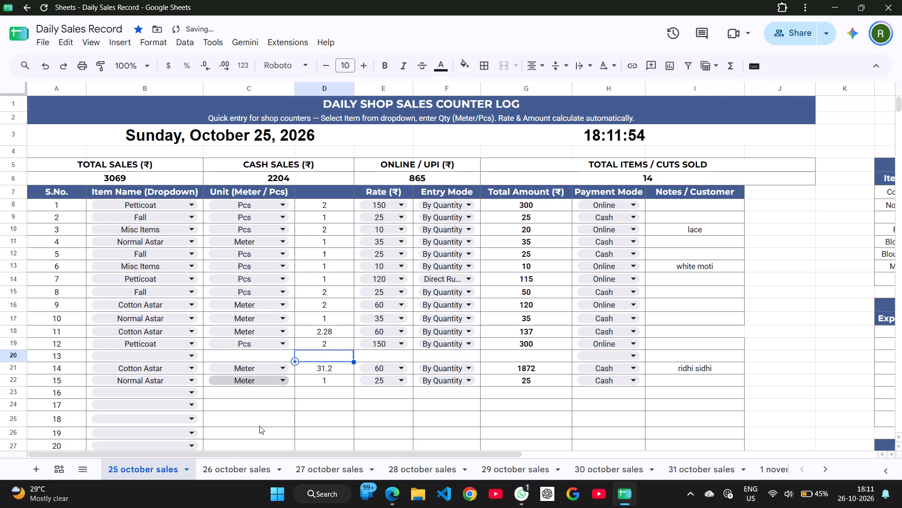
In the 26 october sales sheet, enter the first daily expense with item "na", category "na" and payment Cash.
{"action": "left_click", "coordinate": [246, 476]}
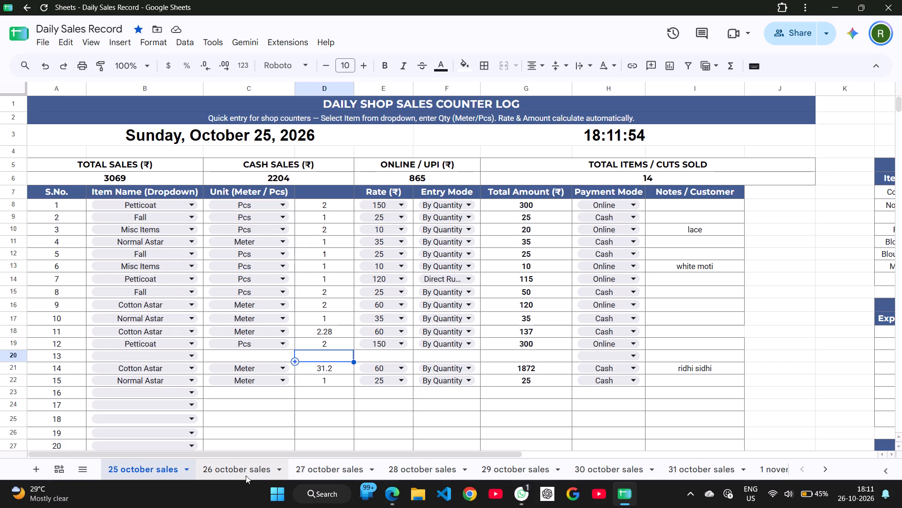
{"action": "left_click", "coordinate": [155, 474]}
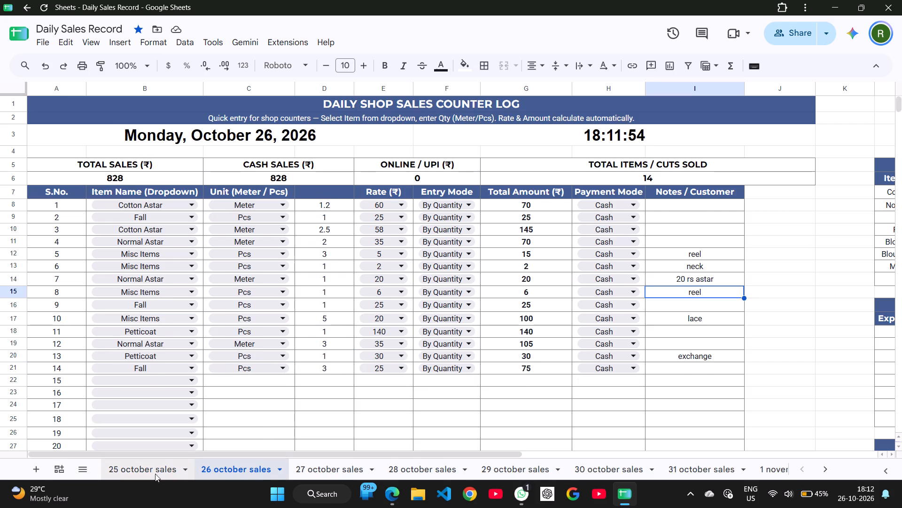
{"action": "left_click", "coordinate": [217, 472]}
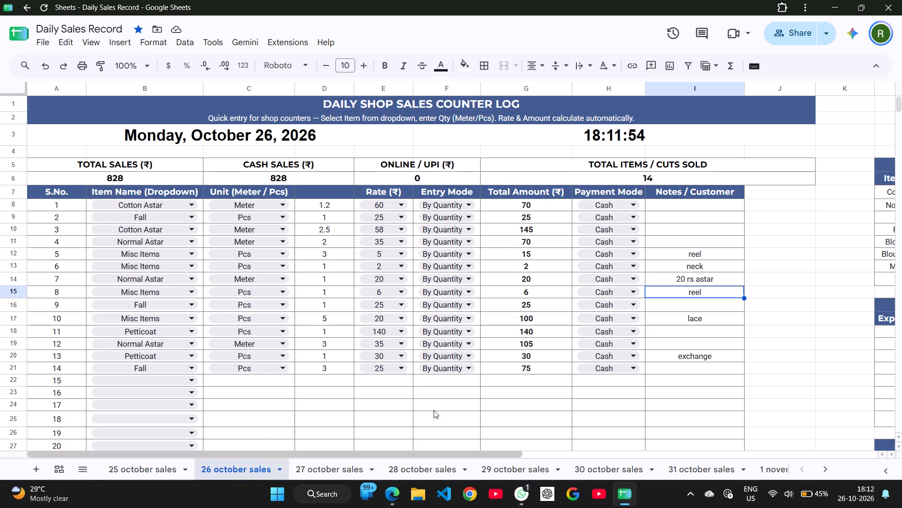
{"action": "left_click", "coordinate": [722, 305]}
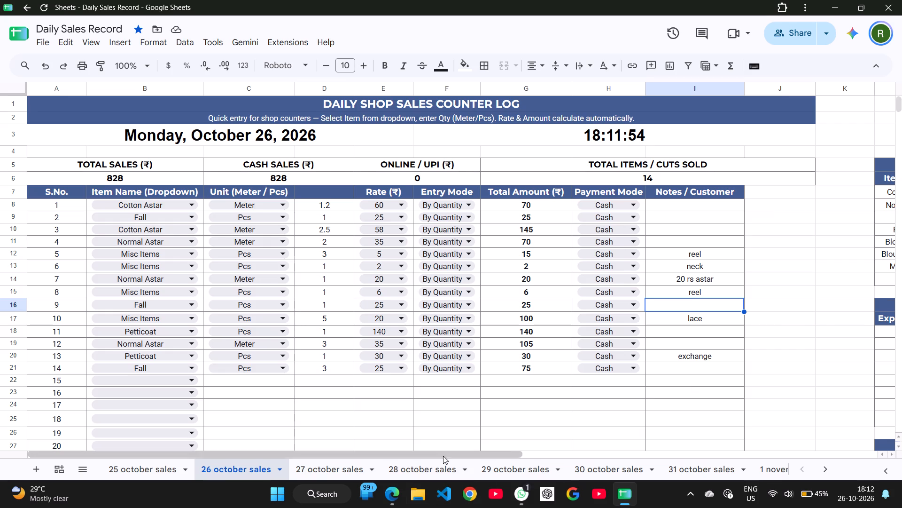
{"action": "left_click_drag", "start_coordinate": [443, 456], "coordinate": [688, 443]}
{"action": "left_click", "coordinate": [464, 333]}
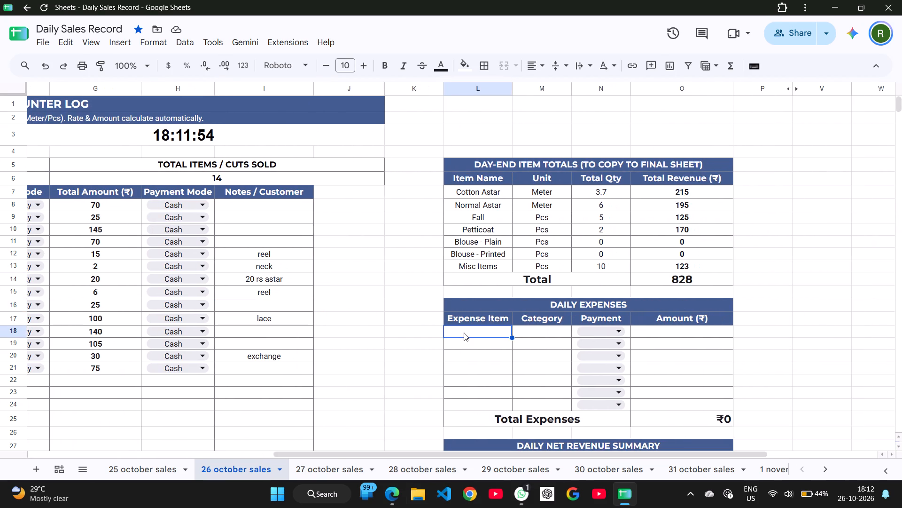
{"action": "type", "text": "na"}
{"action": "key", "text": "Tab"}
{"action": "type", "text": "nq"}
{"action": "key", "text": "BackSpace"}
{"action": "key", "text": "a"}
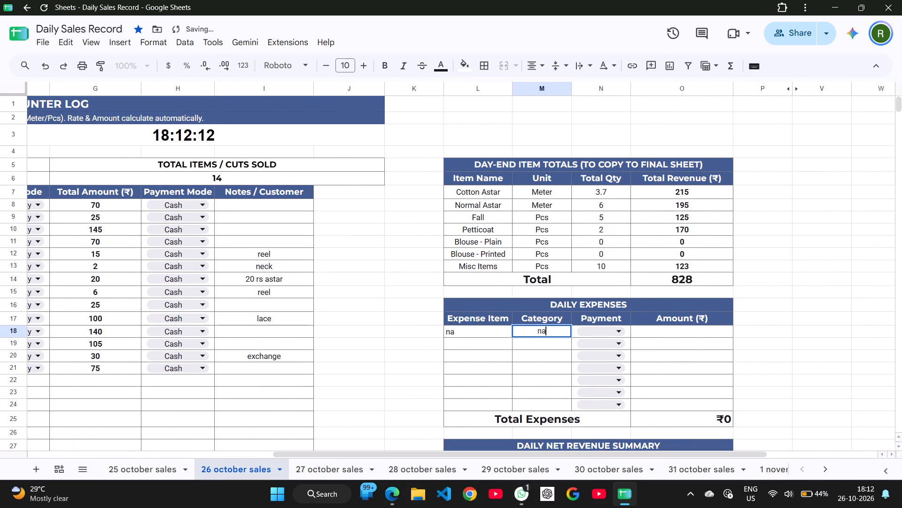
{"action": "key", "text": "Tab"}
{"action": "key", "text": "Return"}
{"action": "key", "text": "Return"}
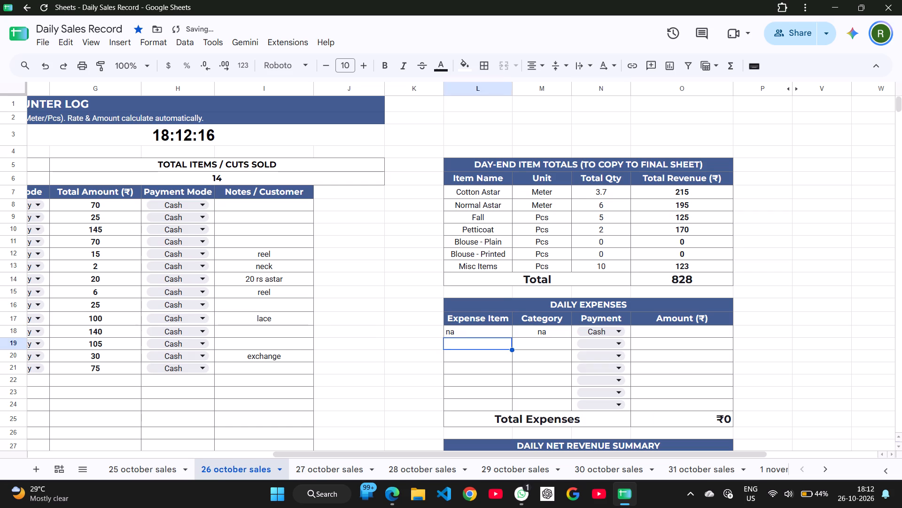
Set the amount of the first daily expense to 180.
{"action": "key", "text": "Tab"}
{"action": "key", "text": "Tab"}
{"action": "key", "text": "Tab"}
{"action": "key", "text": "Up"}
{"action": "type", "text": "180"}
{"action": "key", "text": "Return"}
Review the 26 october daily expenses, net revenue summary and item-wise revenue chart.
{"action": "scroll", "coordinate": [474, 326], "scroll_direction": "down", "scroll_amount": 2}
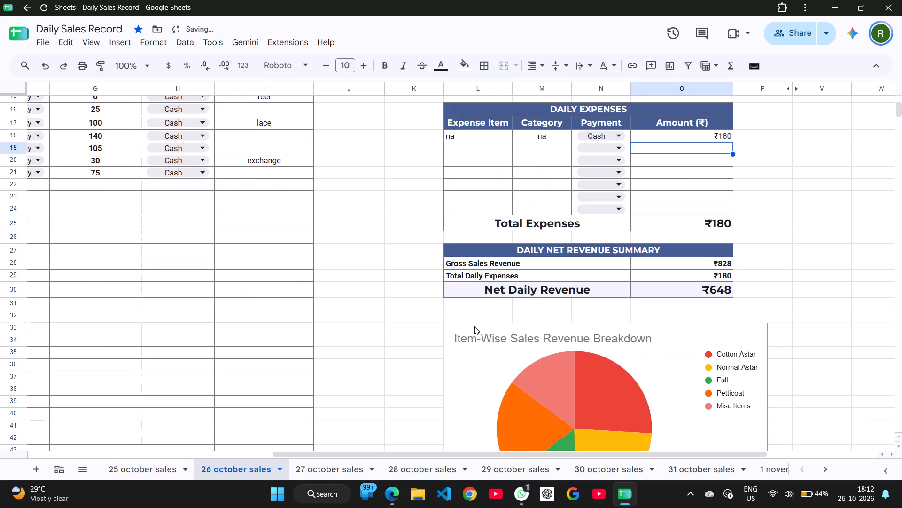
{"action": "scroll", "coordinate": [474, 326], "scroll_direction": "up", "scroll_amount": 2}
{"action": "left_click_drag", "start_coordinate": [387, 454], "coordinate": [198, 473]}
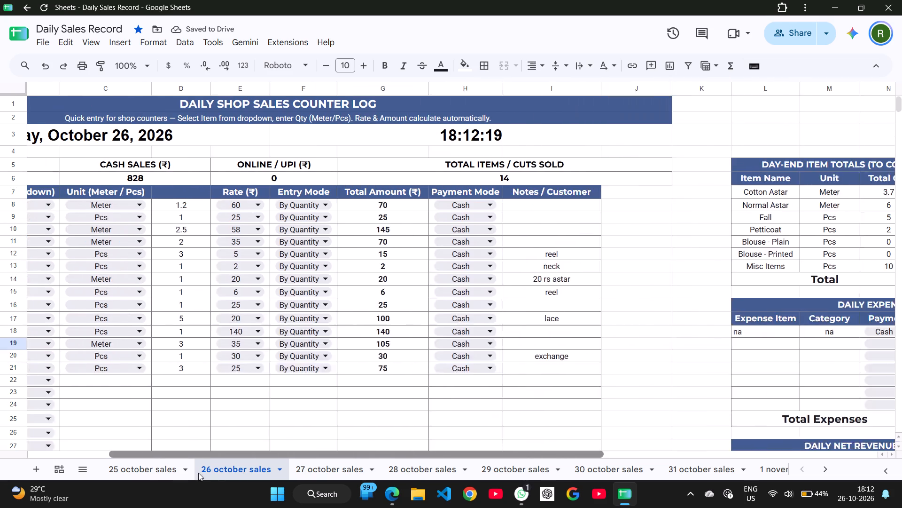
{"action": "left_click_drag", "start_coordinate": [198, 473], "coordinate": [326, 473]}
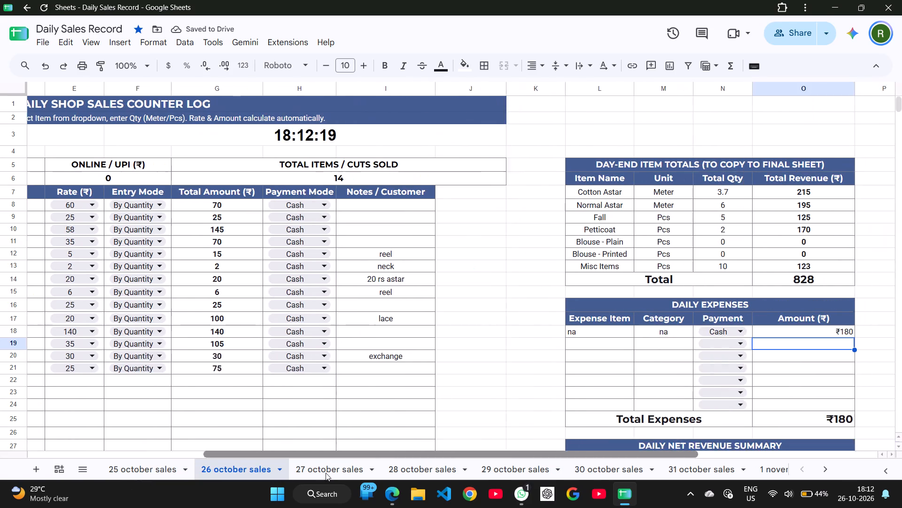
{"action": "left_click_drag", "start_coordinate": [326, 473], "coordinate": [326, 473]}
{"action": "scroll", "coordinate": [361, 414], "scroll_direction": "down", "scroll_amount": 1}
{"action": "scroll", "coordinate": [402, 416], "scroll_direction": "down", "scroll_amount": 3}
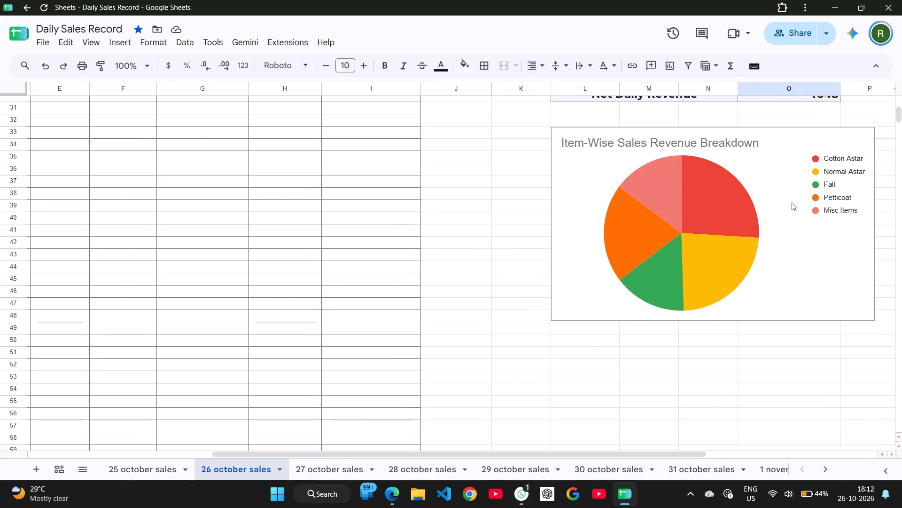
Open the customization options of the Item-Wise Sales Revenue Breakdown pie chart for editing.
{"action": "left_click", "coordinate": [826, 174]}
{"action": "left_click", "coordinate": [868, 135]}
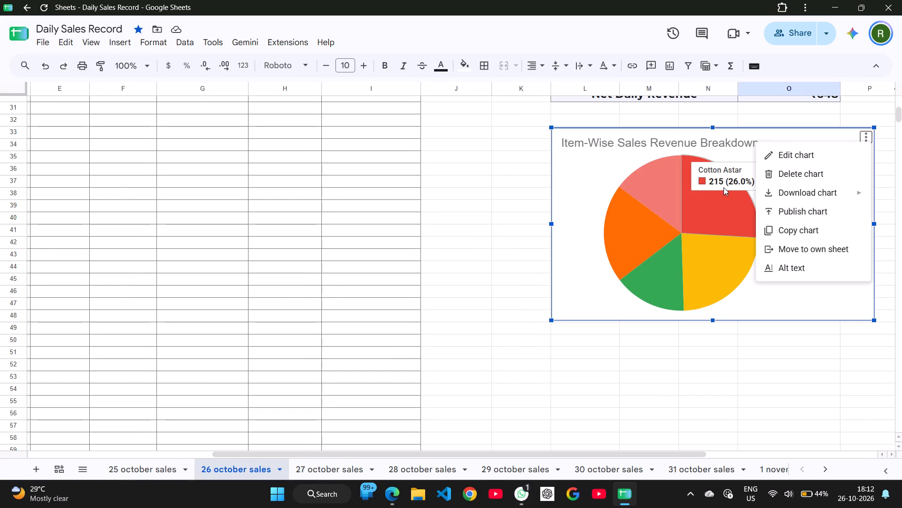
{"action": "left_click", "coordinate": [727, 176]}
{"action": "left_click", "coordinate": [869, 136]}
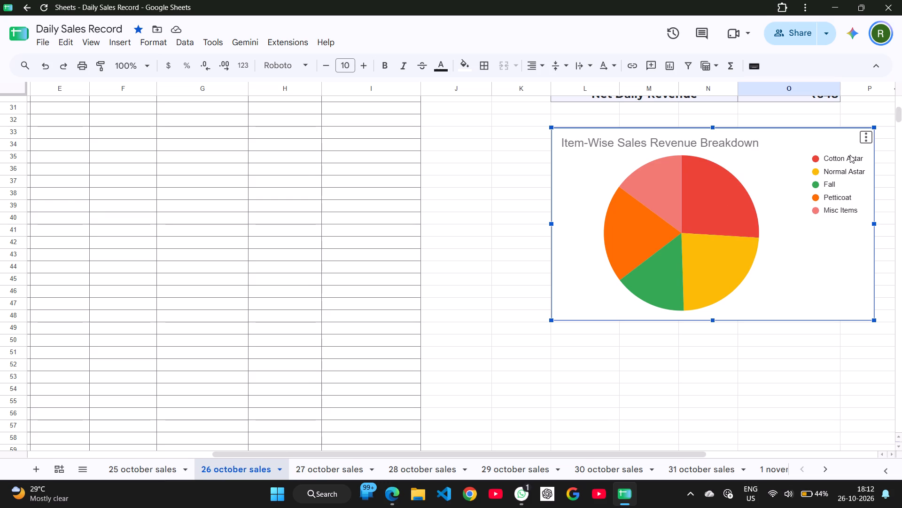
{"action": "left_click", "coordinate": [863, 136]}
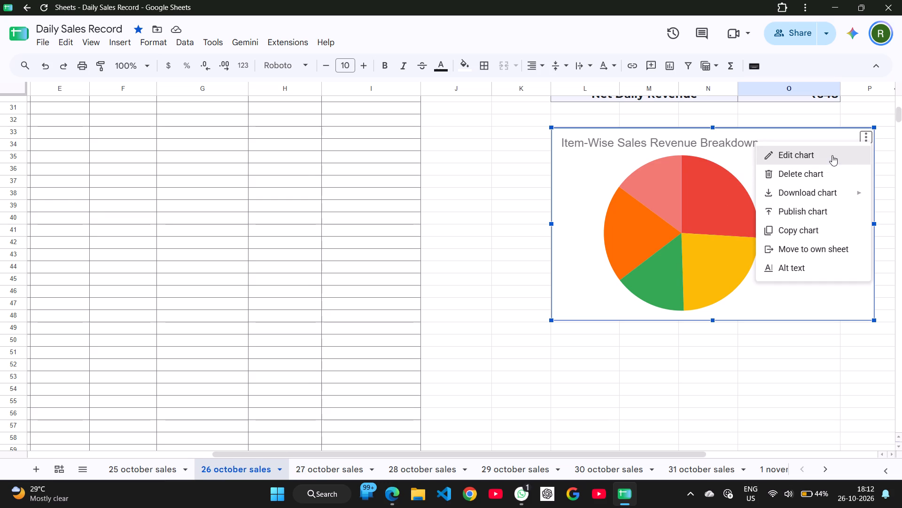
{"action": "left_click", "coordinate": [809, 146]}
{"action": "left_click", "coordinate": [843, 106]}
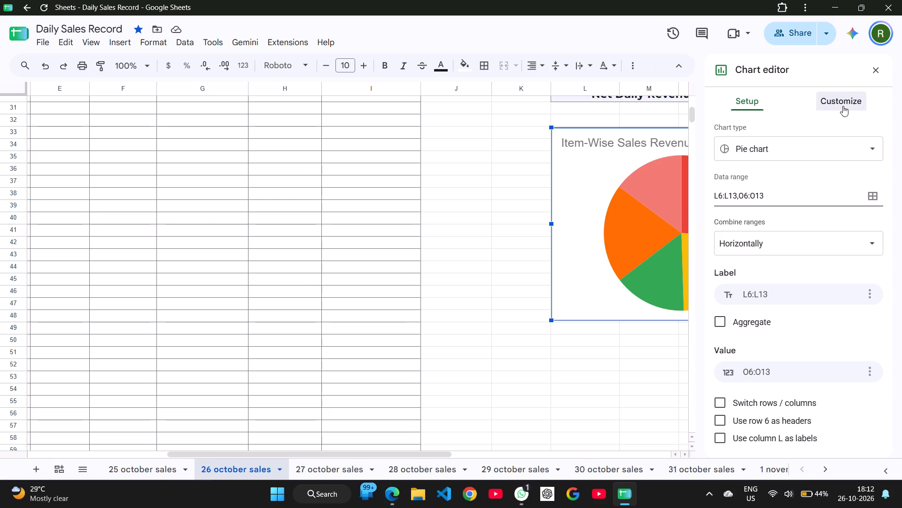
{"action": "left_click_drag", "start_coordinate": [423, 452], "coordinate": [499, 443]}
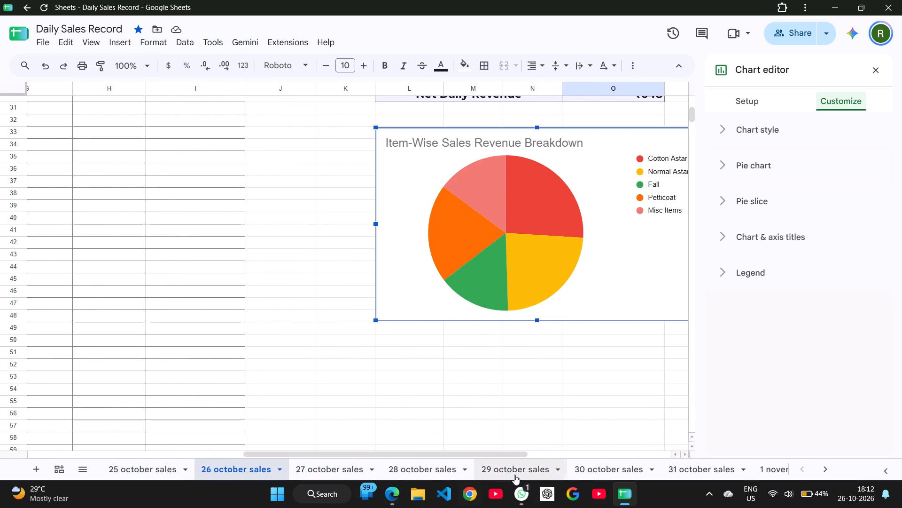
Search the computer for the Sheets app using "she".
{"action": "type", "text": "she"}
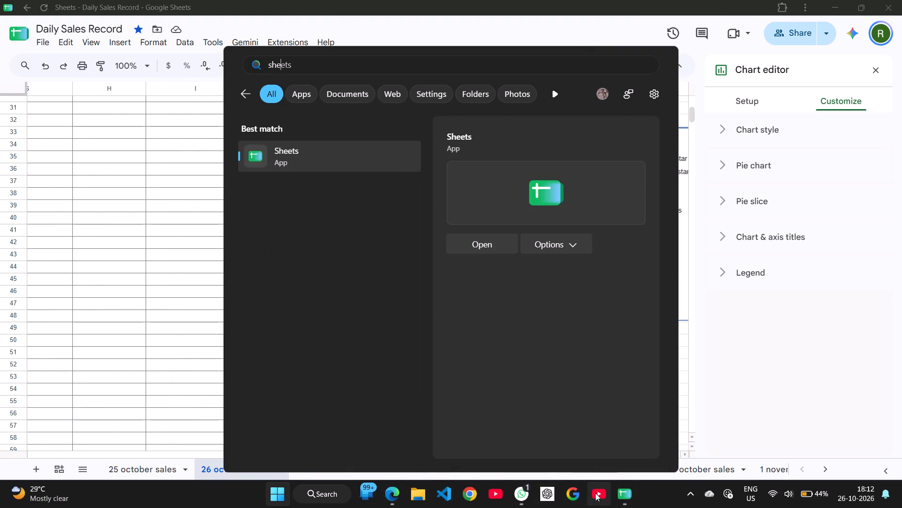
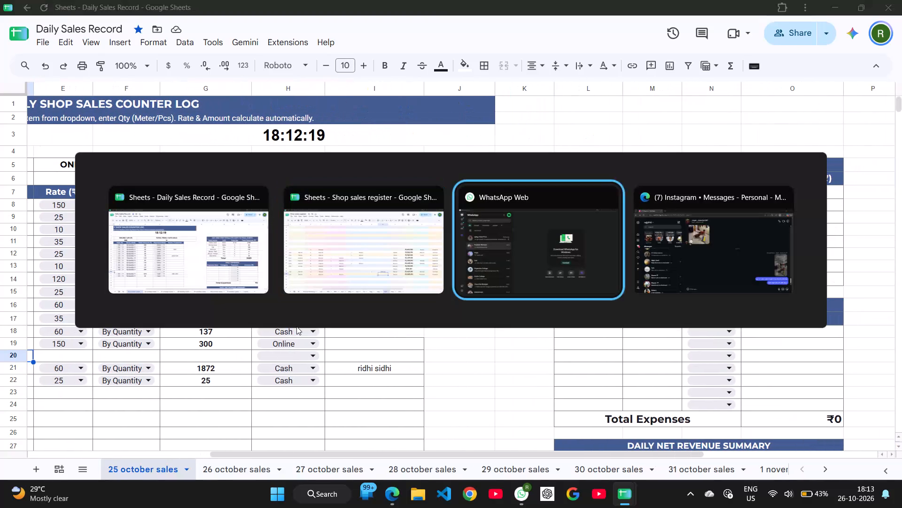
Compare the 25 October totals in Daily Sales Record with the 25 October row of the Shop sales register's Oct sheet.
{"action": "key", "text": "alt+Tab"}
{"action": "key", "text": "alt+Tab"}
{"action": "scroll", "coordinate": [296, 326], "scroll_direction": "left", "scroll_amount": 1}
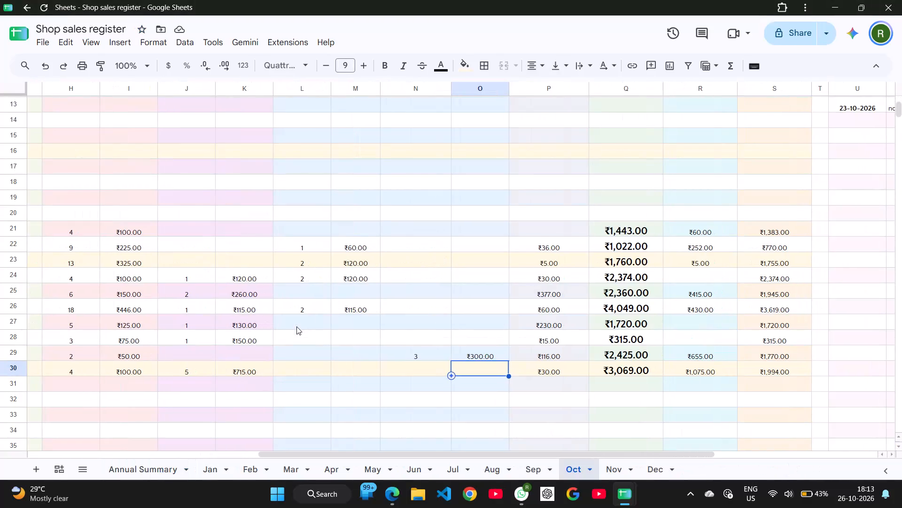
{"action": "key", "text": "alt+Tab"}
{"action": "key", "text": "alt+Tab"}
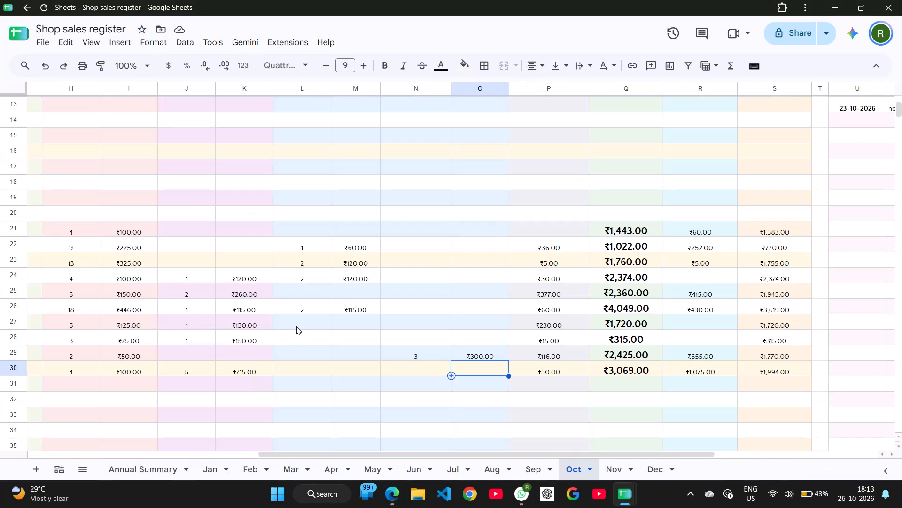
{"action": "key", "text": "alt+Tab"}
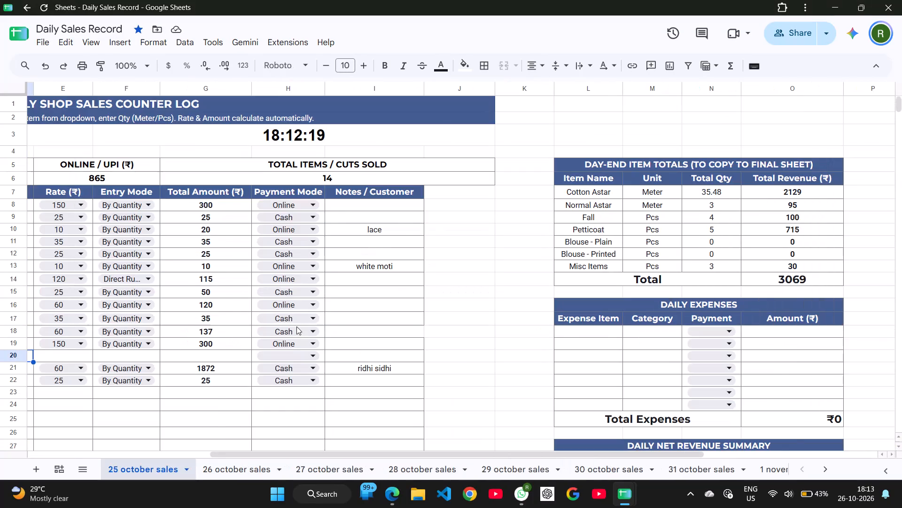
{"action": "scroll", "coordinate": [296, 326], "scroll_direction": "right", "scroll_amount": 4}
{"action": "key", "text": "alt+Tab"}
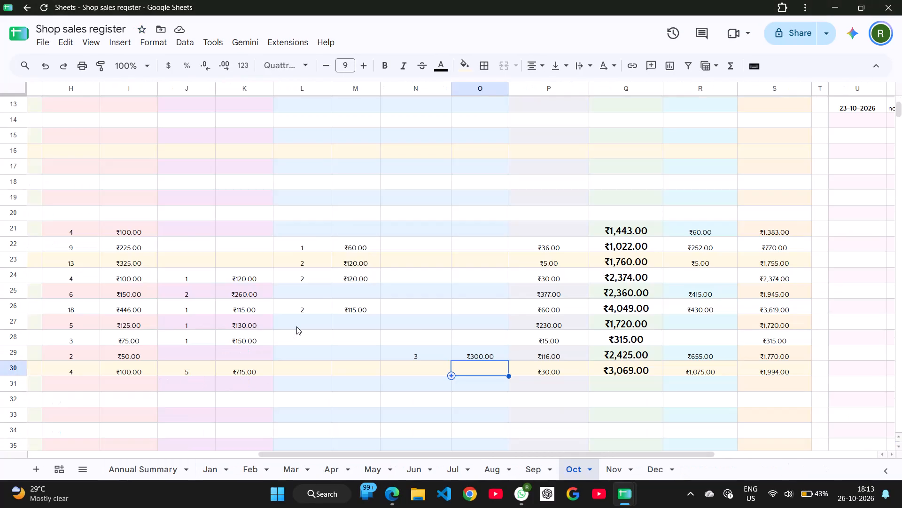
{"action": "key", "text": "alt+Tab"}
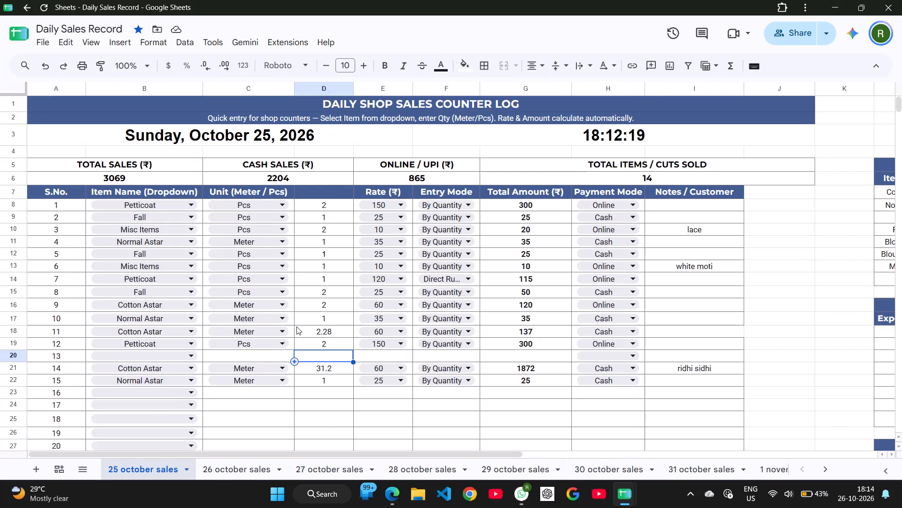
{"action": "key", "text": "alt+Tab"}
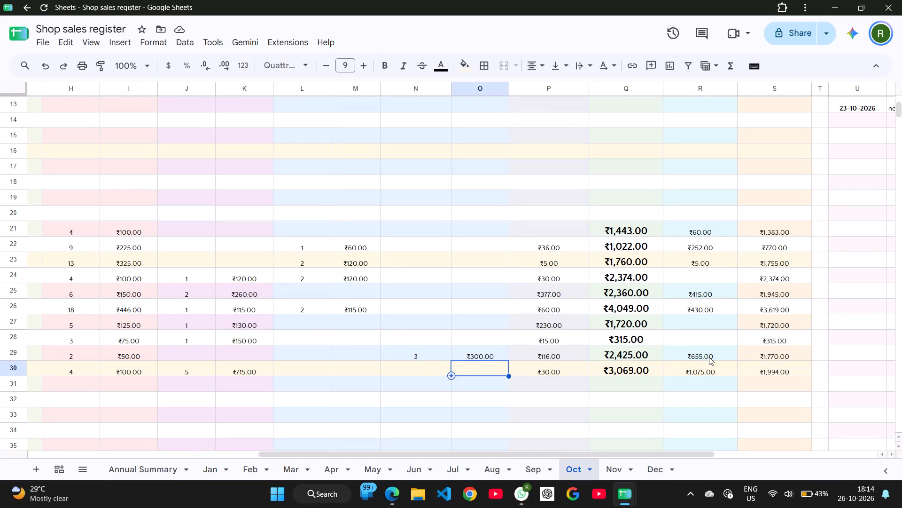
Set cell R30 in the 25 October row of the Shop sales register's Oct sheet to 865, the day's online sales.
{"action": "left_click", "coordinate": [715, 373]}
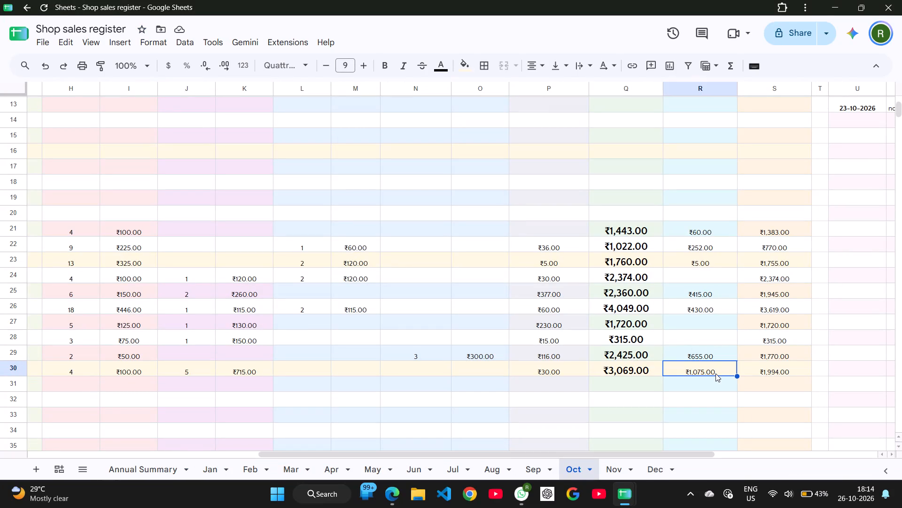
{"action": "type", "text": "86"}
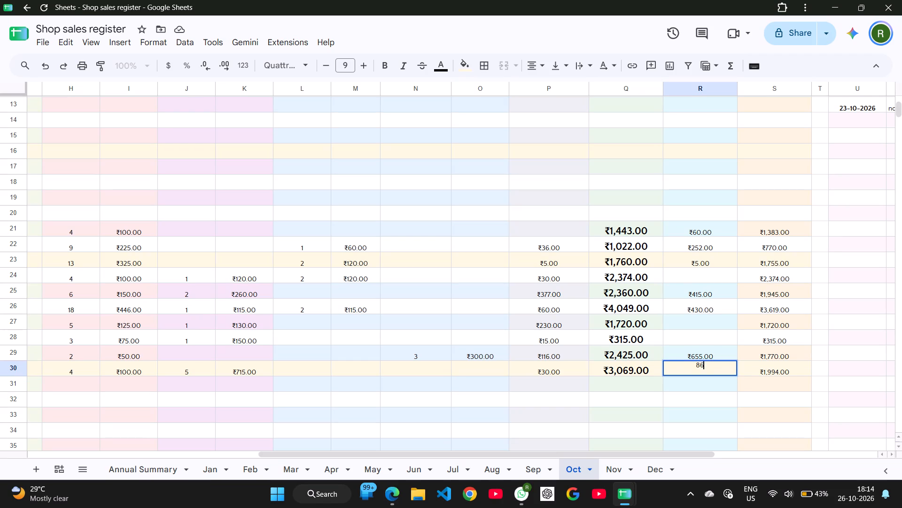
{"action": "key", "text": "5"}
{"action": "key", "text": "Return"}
Check the 25 October sales log again and review the daily item quantities and amounts in the register's Oct sheet.
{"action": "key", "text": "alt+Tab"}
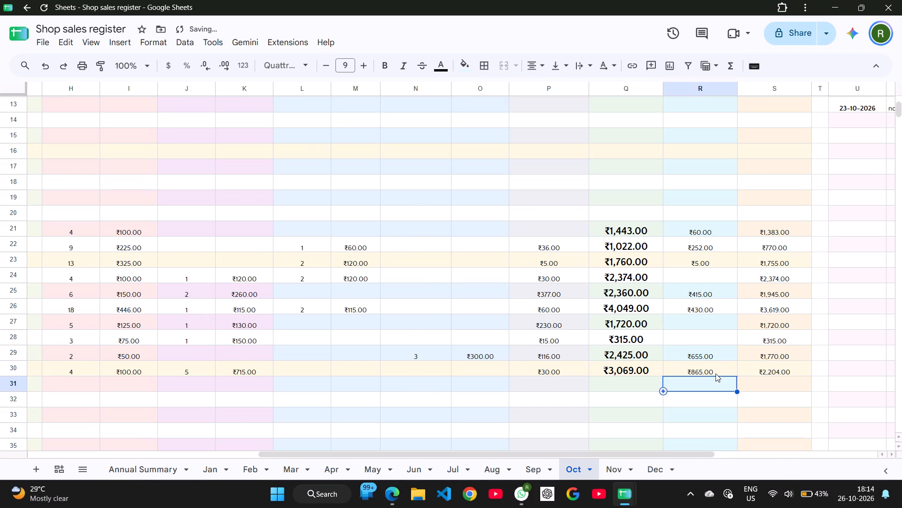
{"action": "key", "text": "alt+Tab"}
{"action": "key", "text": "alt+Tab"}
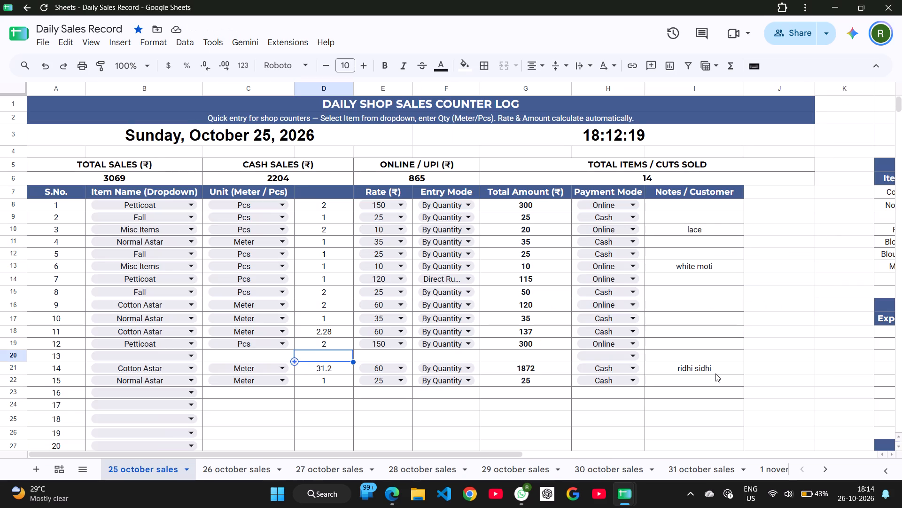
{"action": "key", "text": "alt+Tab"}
{"action": "scroll", "coordinate": [715, 373], "scroll_direction": "right", "scroll_amount": 8}
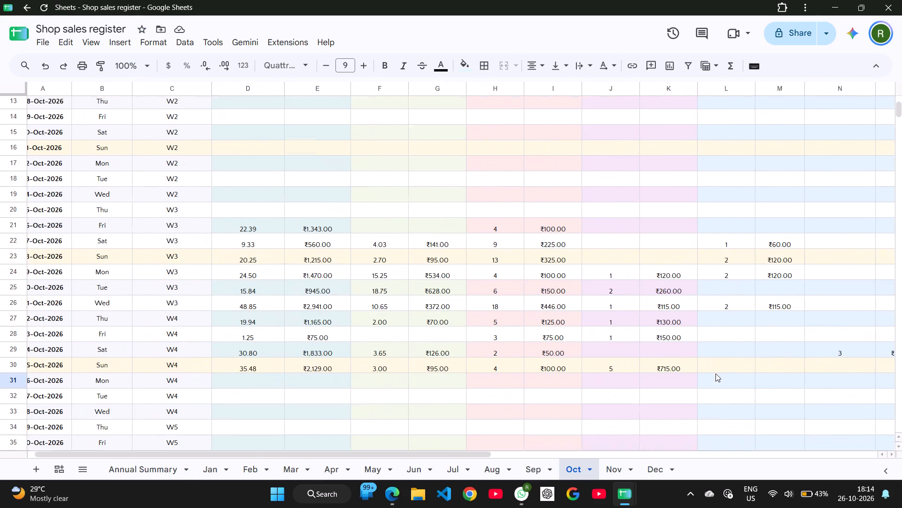
{"action": "scroll", "coordinate": [715, 373], "scroll_direction": "left", "scroll_amount": 1}
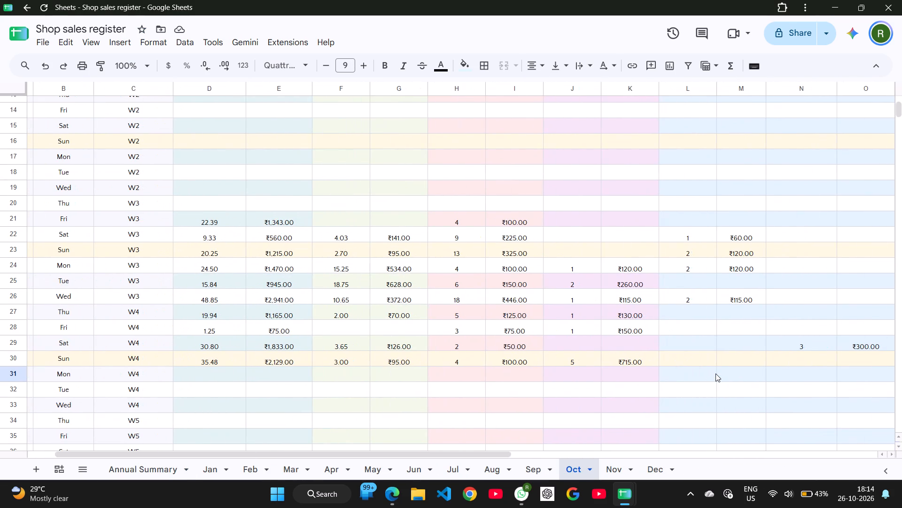
{"action": "scroll", "coordinate": [715, 373], "scroll_direction": "up", "scroll_amount": 3}
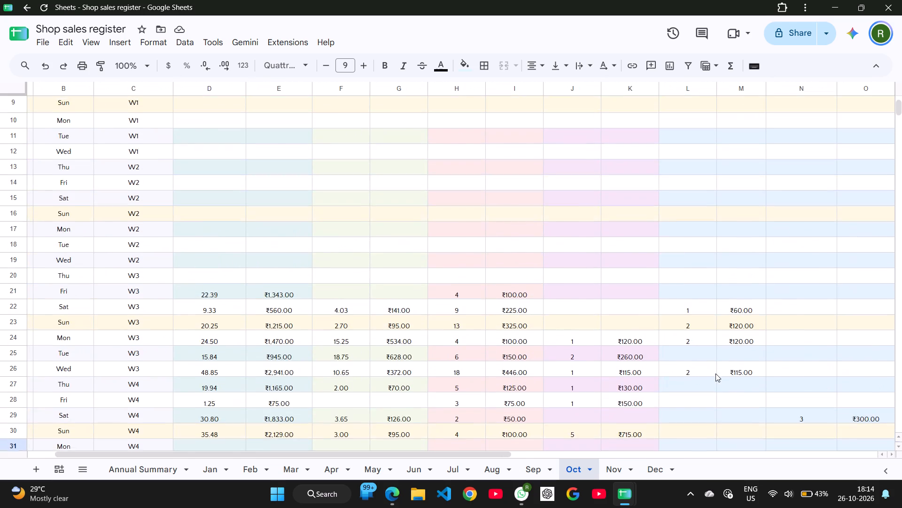
{"action": "scroll", "coordinate": [715, 373], "scroll_direction": "up", "scroll_amount": 2}
{"action": "scroll", "coordinate": [715, 373], "scroll_direction": "down", "scroll_amount": 2}
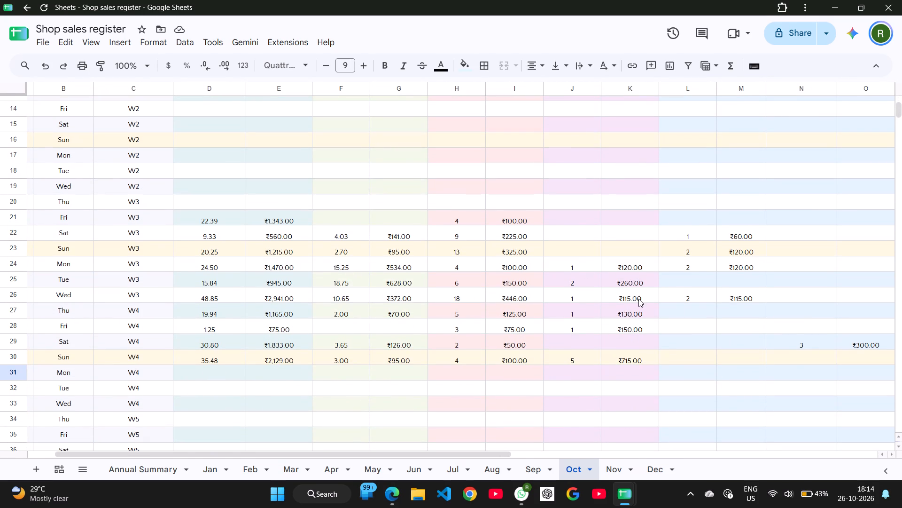
Check the petticoat sales against Daily Sales Record and set cell K30 of the 25-Oct-2026 row in Shop sales register to 745.
{"action": "left_click", "coordinate": [593, 362]}
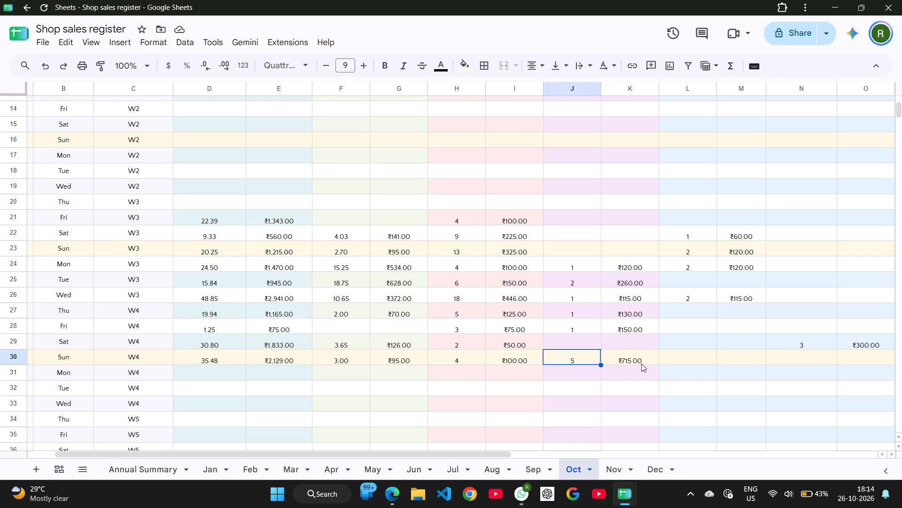
{"action": "scroll", "coordinate": [641, 364], "scroll_direction": "right", "scroll_amount": 1}
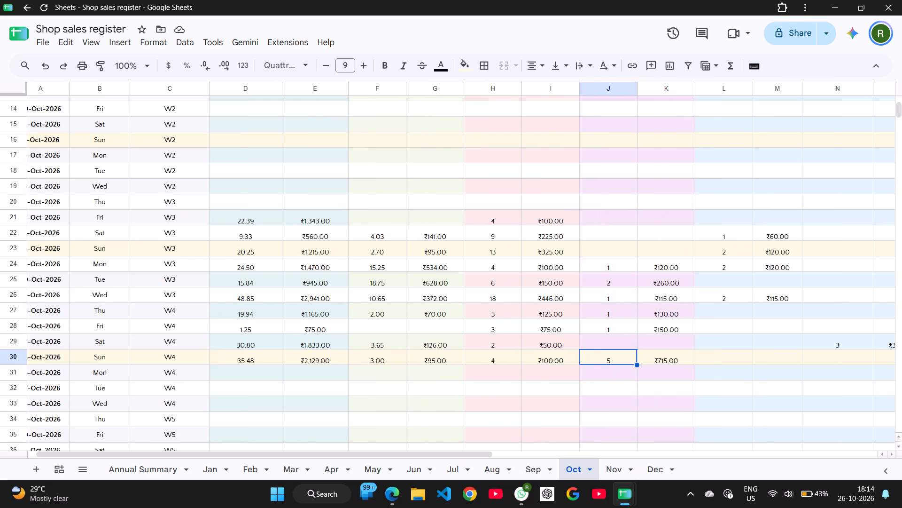
{"action": "scroll", "coordinate": [641, 364], "scroll_direction": "right", "scroll_amount": 1}
{"action": "key", "text": "alt+Tab"}
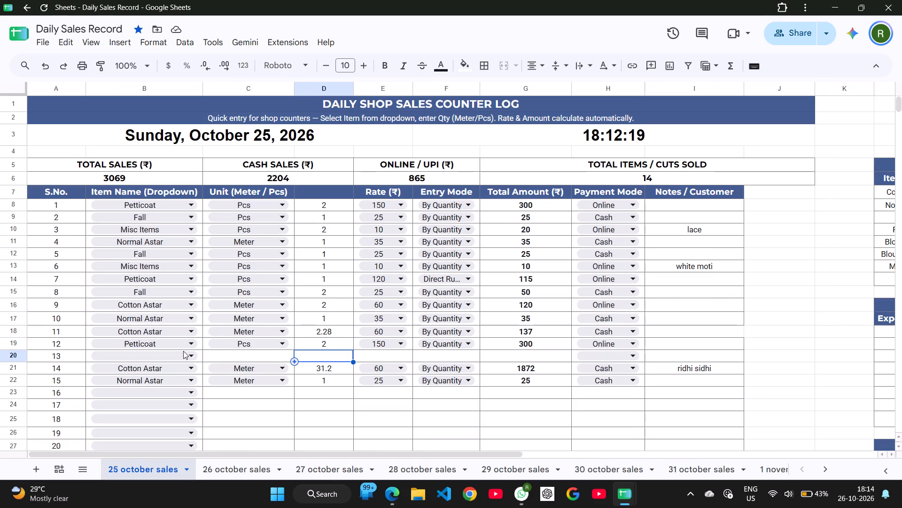
{"action": "left_click", "coordinate": [328, 343]}
{"action": "left_click", "coordinate": [319, 279]}
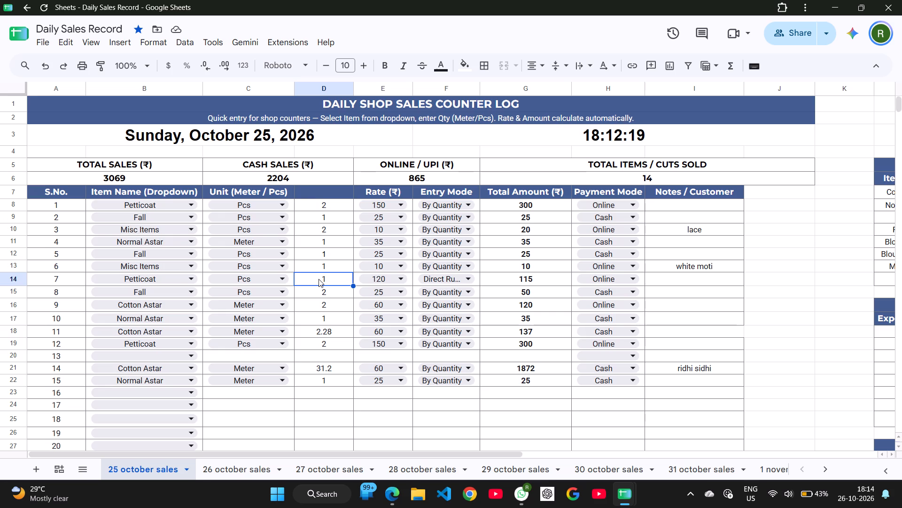
{"action": "key", "text": "alt+Tab"}
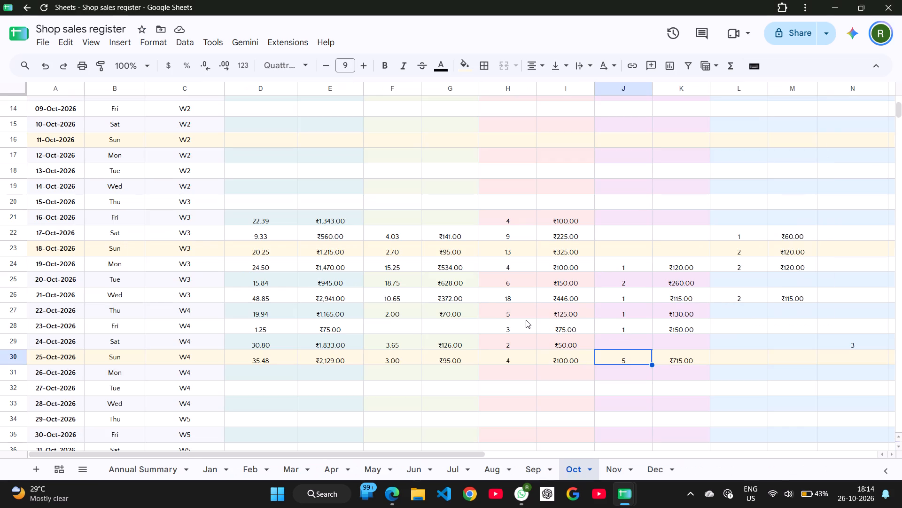
{"action": "left_click", "coordinate": [691, 357]}
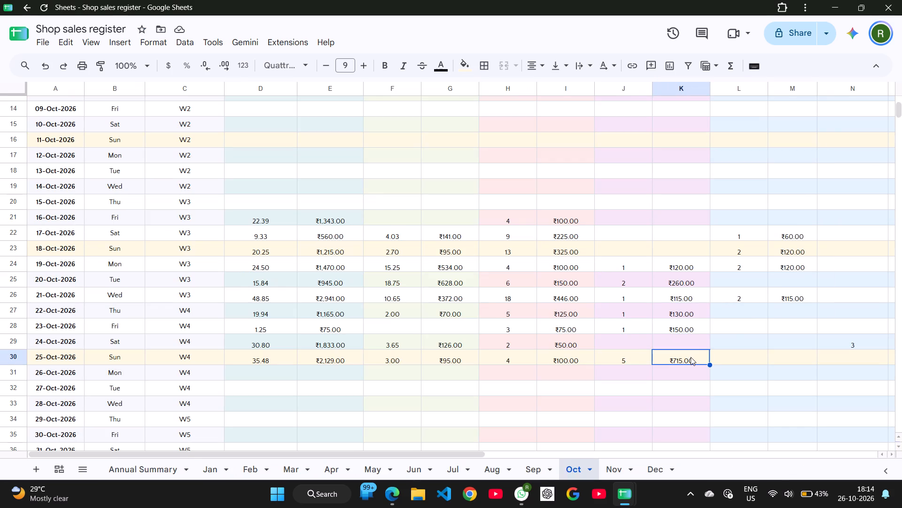
{"action": "type", "text": "745"}
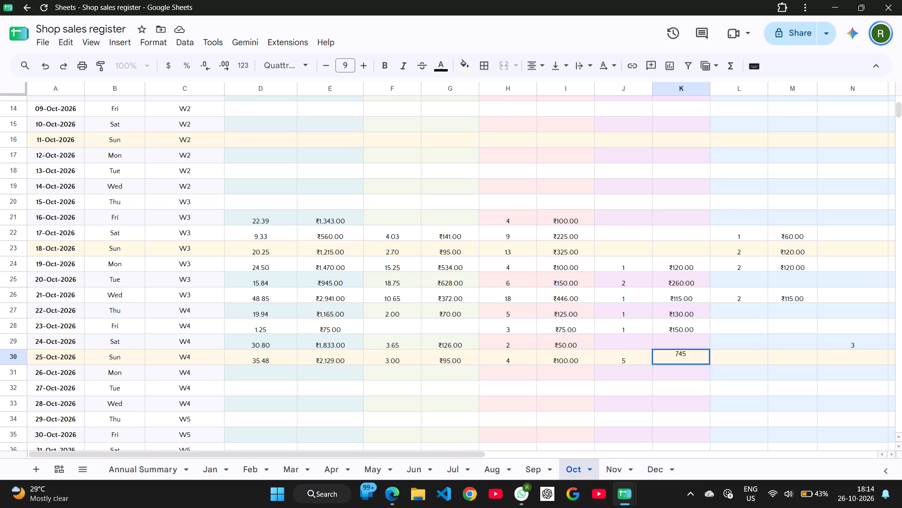
{"action": "left_click", "coordinate": [691, 357]}
{"action": "key", "text": "Tab"}
{"action": "scroll", "coordinate": [691, 357], "scroll_direction": "left", "scroll_amount": 2}
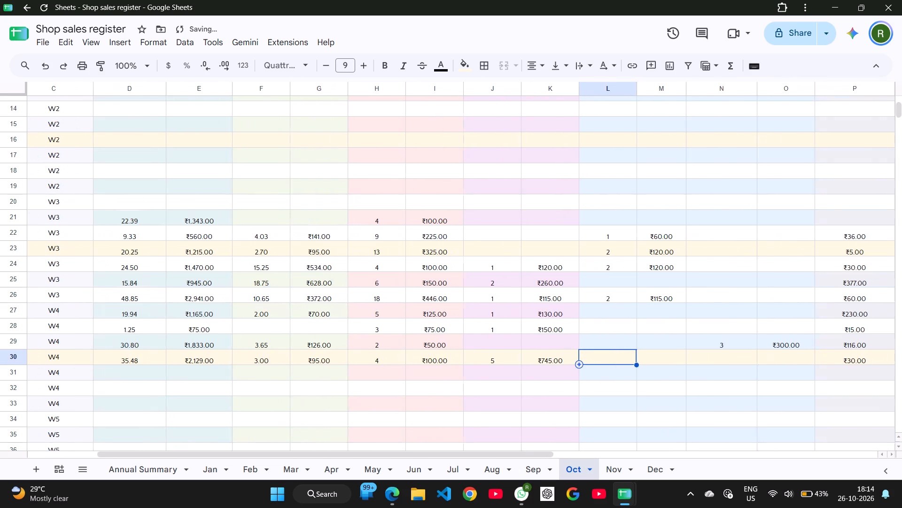
{"action": "scroll", "coordinate": [691, 357], "scroll_direction": "left", "scroll_amount": 1}
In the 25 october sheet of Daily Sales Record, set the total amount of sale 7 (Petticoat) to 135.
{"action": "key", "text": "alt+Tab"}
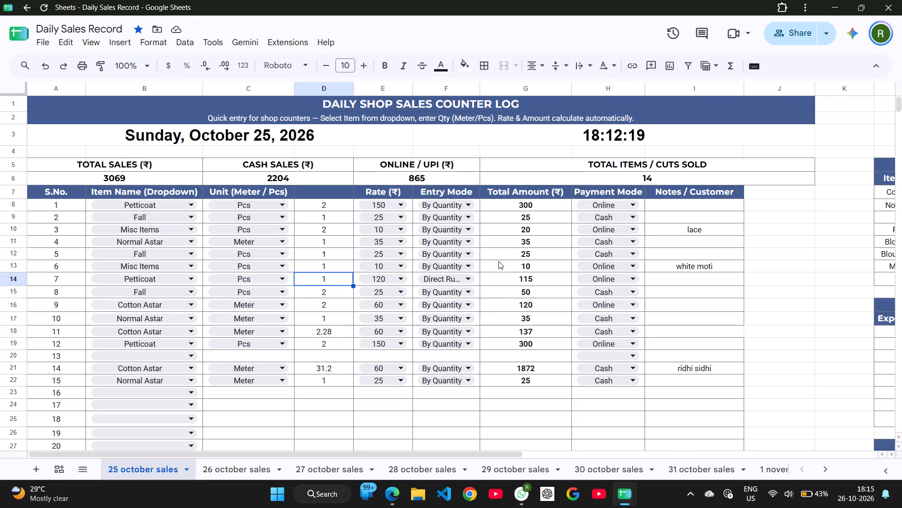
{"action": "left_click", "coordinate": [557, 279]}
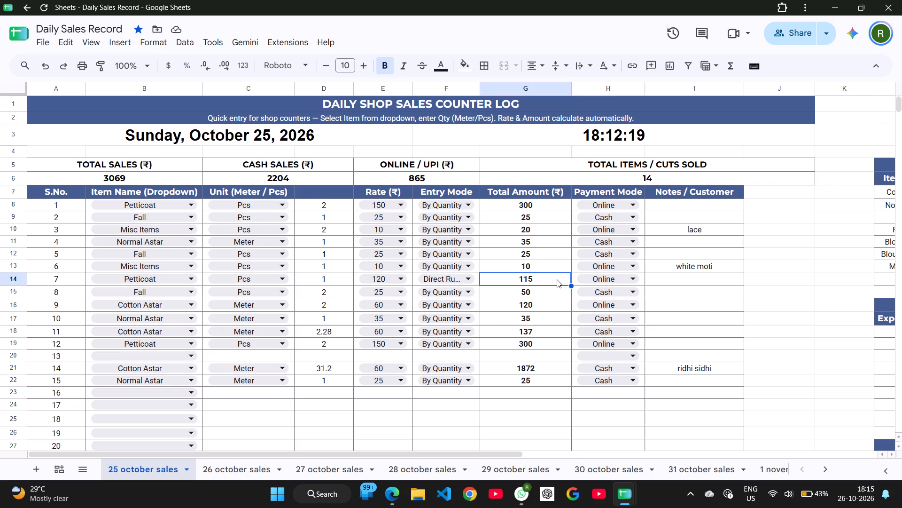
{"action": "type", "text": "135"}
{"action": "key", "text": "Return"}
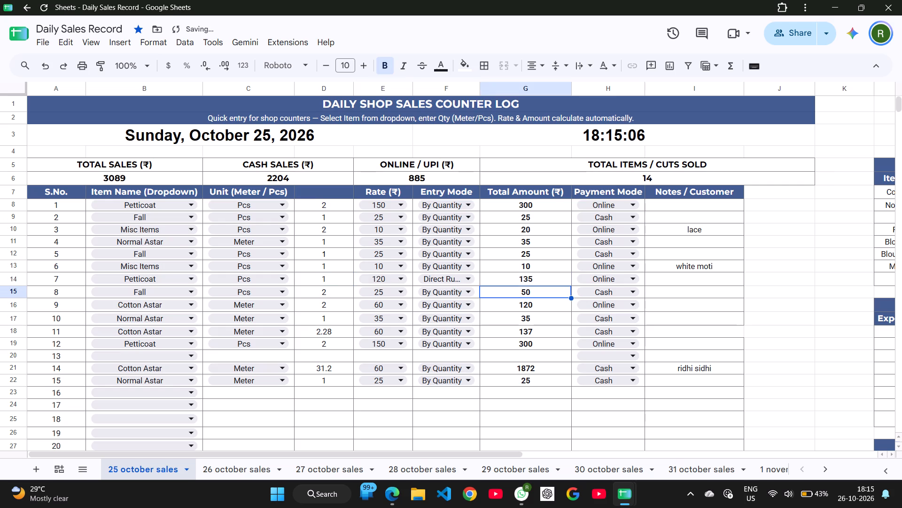
Compare the 25 October total and online sales between Shop sales register and Daily Sales Record.
{"action": "key", "text": "alt+Tab"}
{"action": "scroll", "coordinate": [557, 279], "scroll_direction": "left", "scroll_amount": 5}
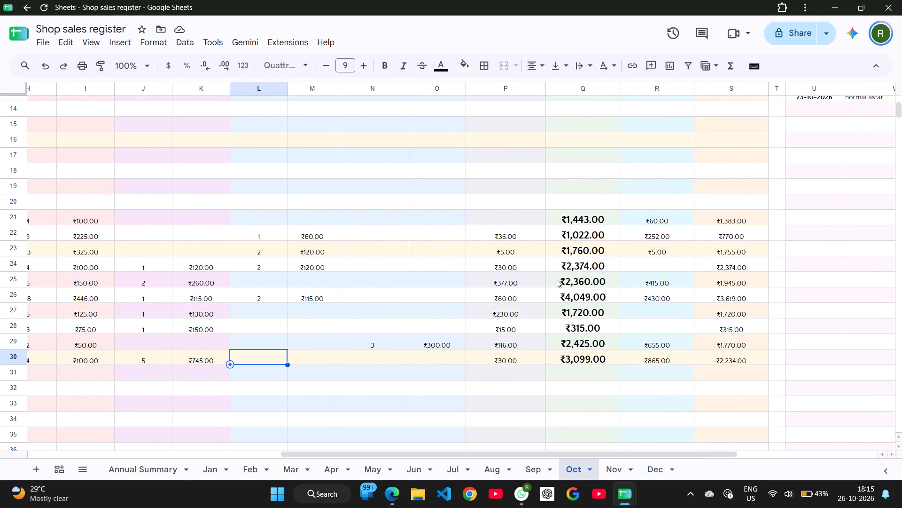
{"action": "key", "text": "alt+Tab"}
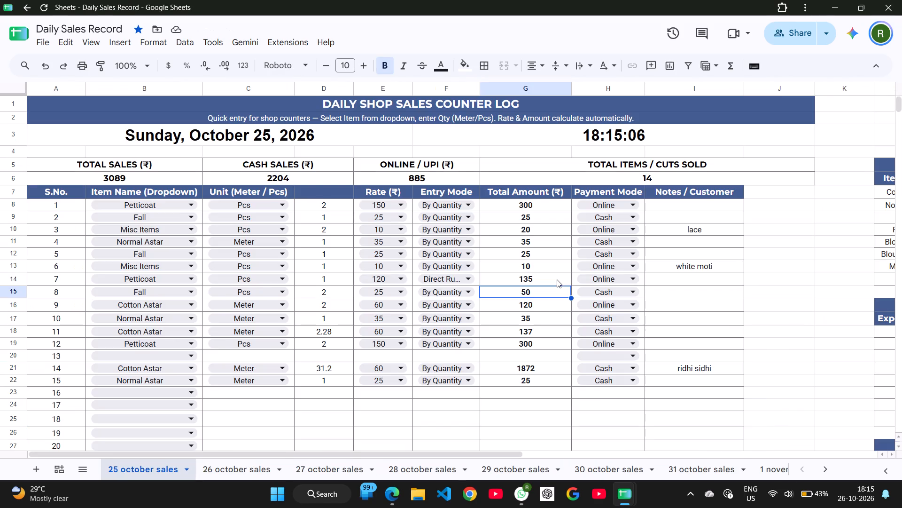
{"action": "left_click", "coordinate": [689, 304]}
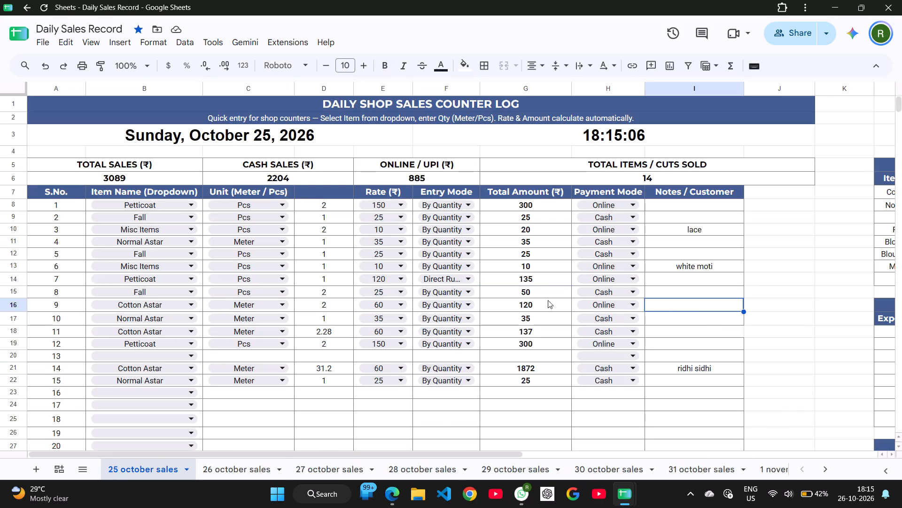
{"action": "left_click", "coordinate": [546, 285]}
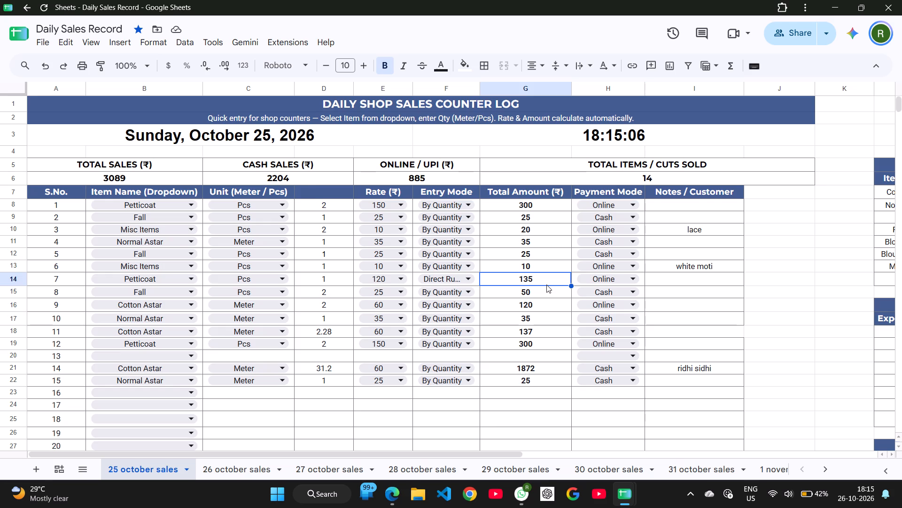
{"action": "key", "text": "alt+Tab"}
{"action": "left_click", "coordinate": [656, 357]}
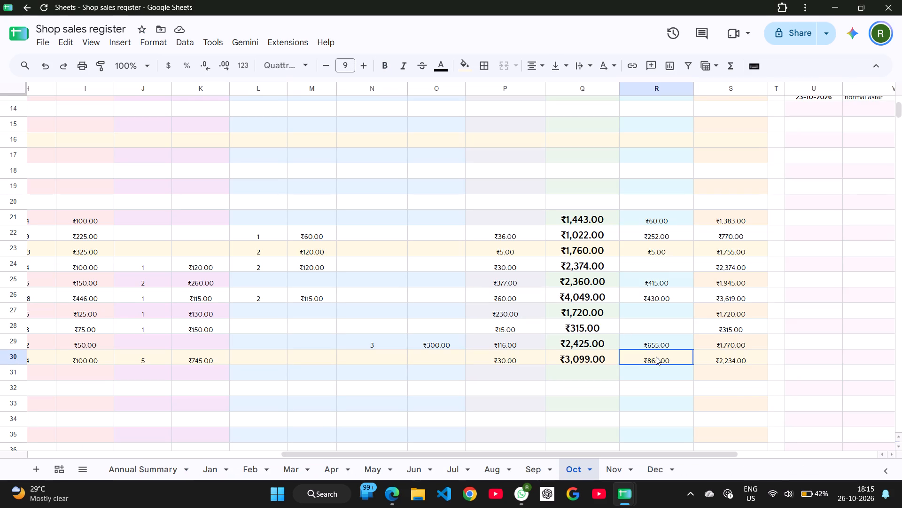
{"action": "key", "text": "alt+Tab"}
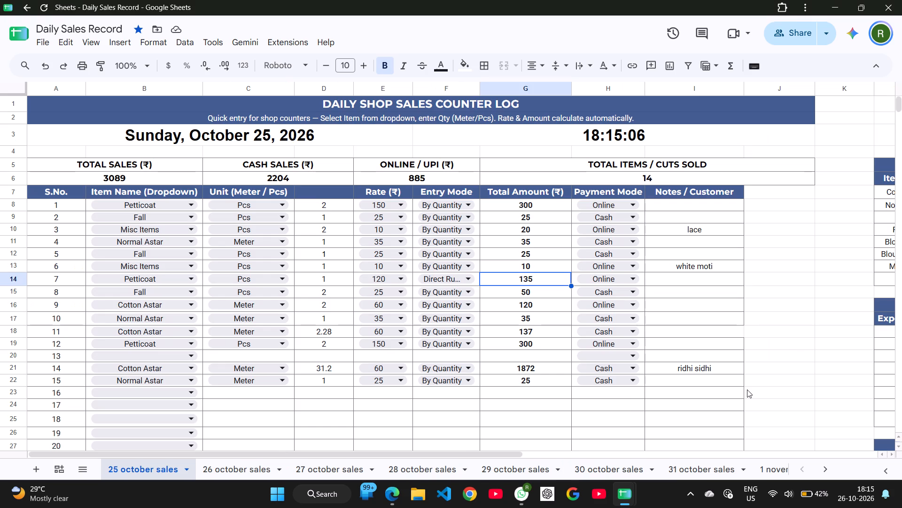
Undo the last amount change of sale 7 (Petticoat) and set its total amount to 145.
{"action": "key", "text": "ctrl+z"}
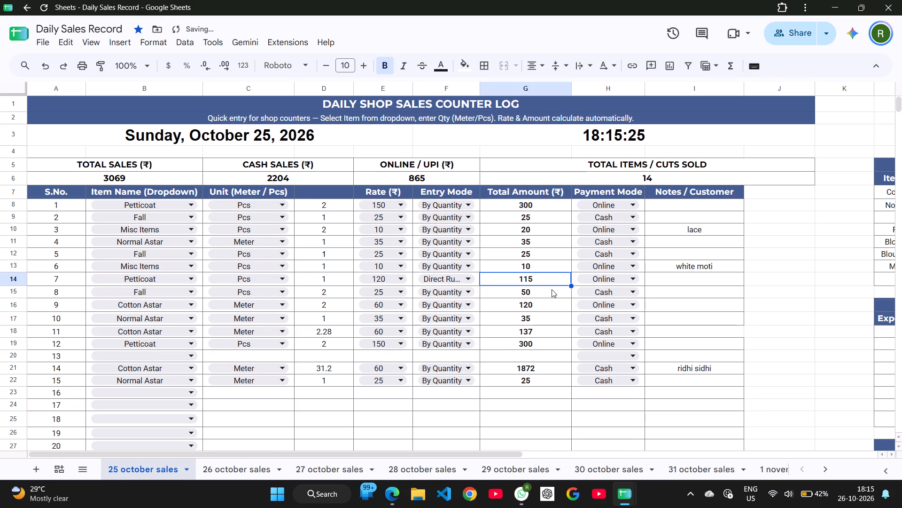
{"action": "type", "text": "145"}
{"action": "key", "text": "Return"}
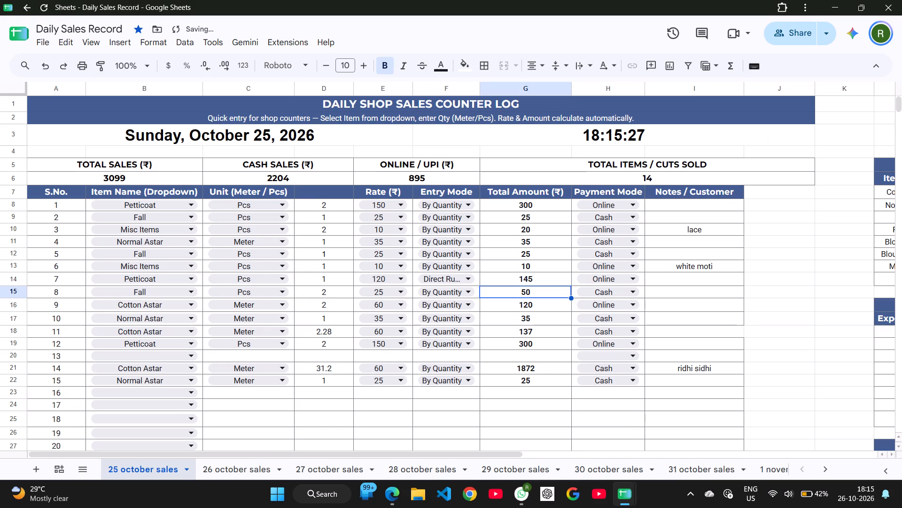
Set cell R30 of the 25-Oct-2026 row in Shop sales register to 895 and check it against the Daily Sales Record totals.
{"action": "key", "text": "alt+Tab"}
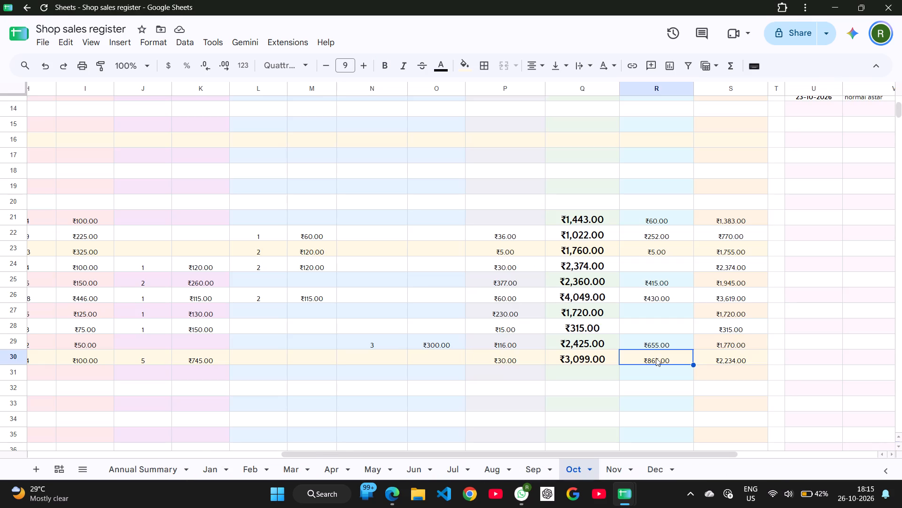
{"action": "type", "text": "895"}
{"action": "key", "text": "Return"}
{"action": "key", "text": "alt+Tab"}
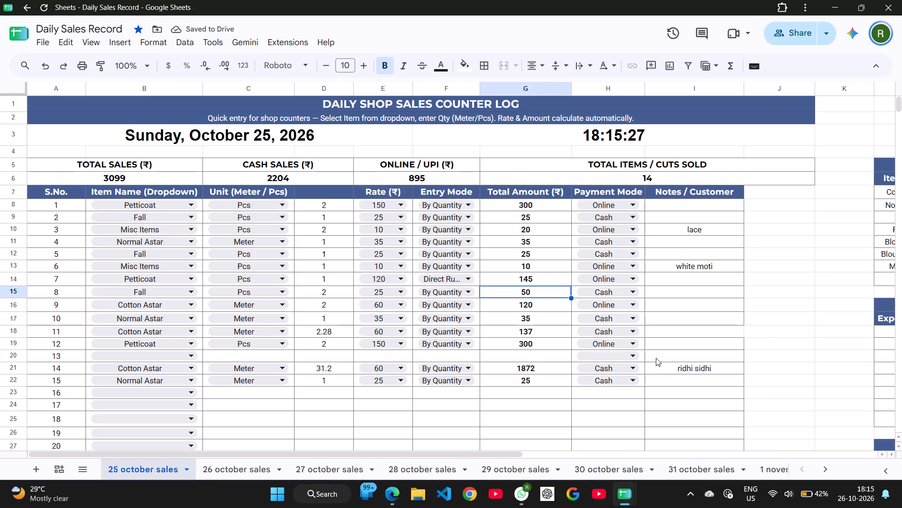
{"action": "key", "text": "alt+Tab"}
{"action": "scroll", "coordinate": [656, 358], "scroll_direction": "right", "scroll_amount": 4}
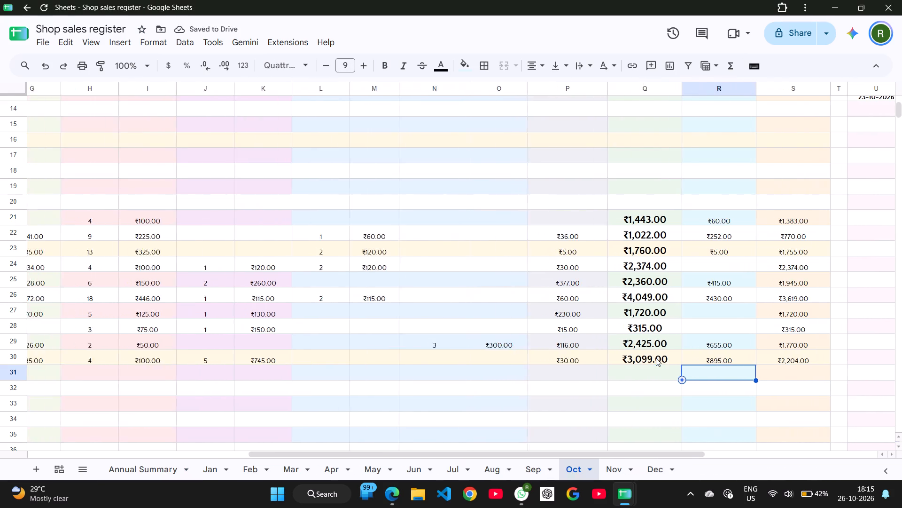
{"action": "scroll", "coordinate": [656, 358], "scroll_direction": "right", "scroll_amount": 6}
{"action": "key", "text": "alt+Tab"}
{"action": "key", "text": "alt+Tab"}
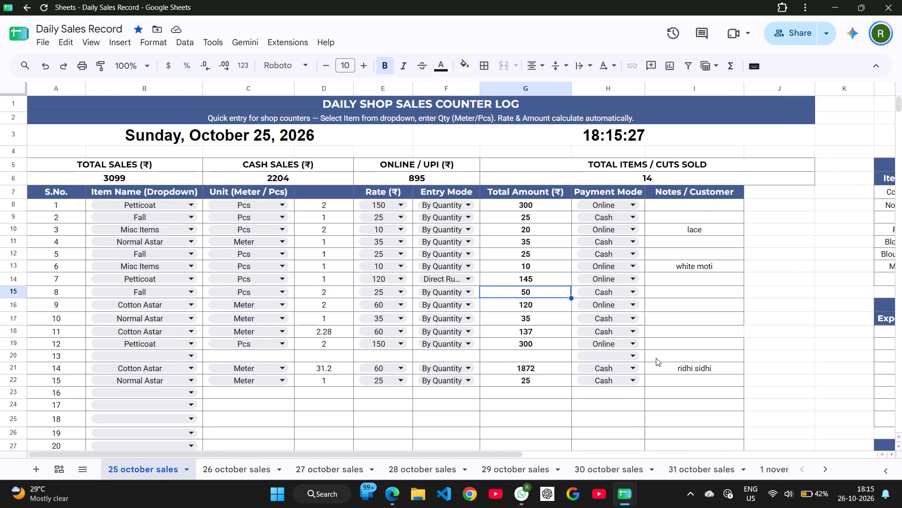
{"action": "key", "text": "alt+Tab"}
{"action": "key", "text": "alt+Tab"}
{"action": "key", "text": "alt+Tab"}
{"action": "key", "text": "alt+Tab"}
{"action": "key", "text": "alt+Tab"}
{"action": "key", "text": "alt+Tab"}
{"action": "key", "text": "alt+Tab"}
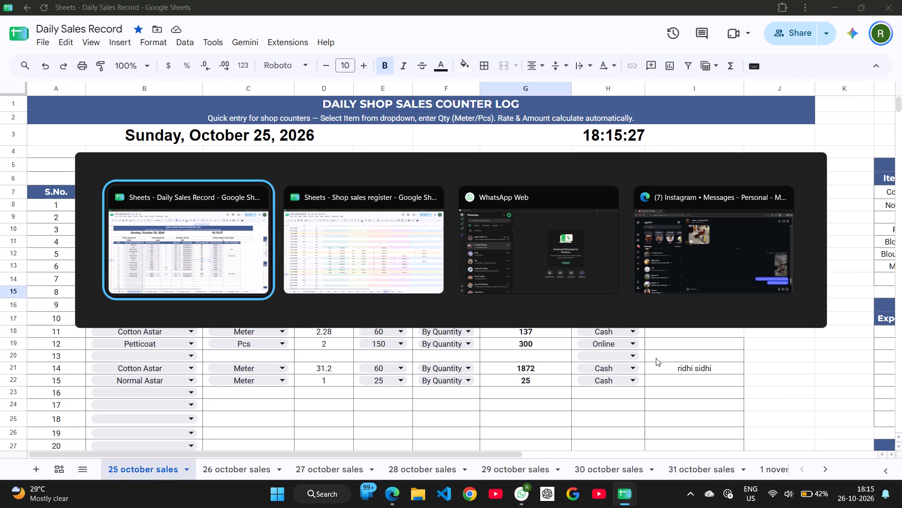
Open the 26 october sales sheet and look over its sales entries.
{"action": "left_click", "coordinate": [218, 460]}
{"action": "scroll", "coordinate": [261, 235], "scroll_direction": "up", "scroll_amount": 6}
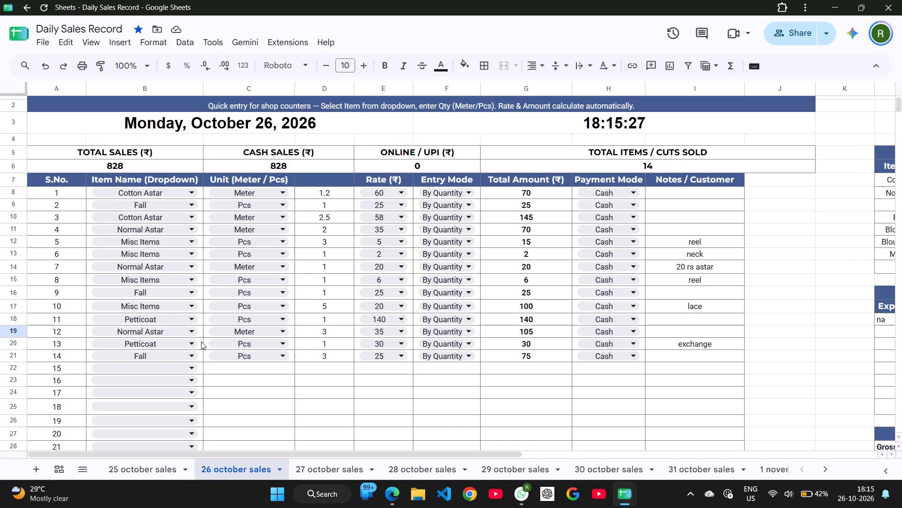
{"action": "left_click", "coordinate": [201, 341]}
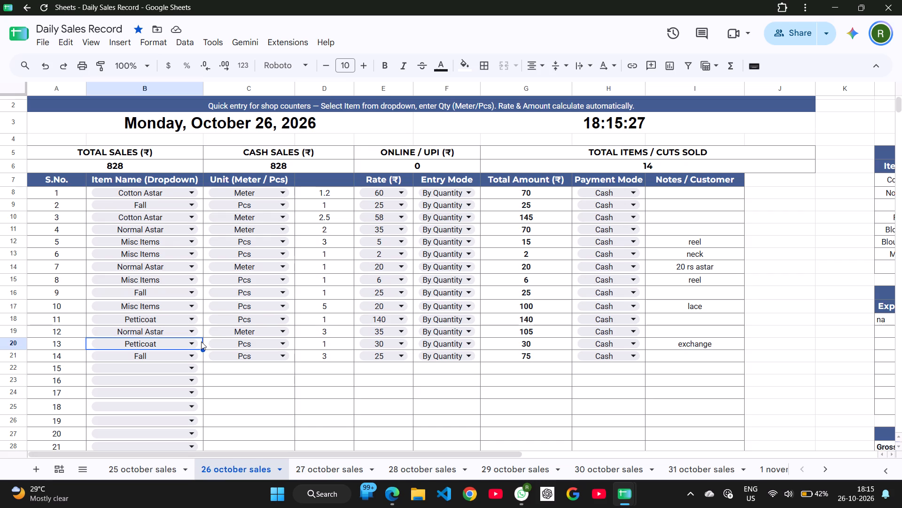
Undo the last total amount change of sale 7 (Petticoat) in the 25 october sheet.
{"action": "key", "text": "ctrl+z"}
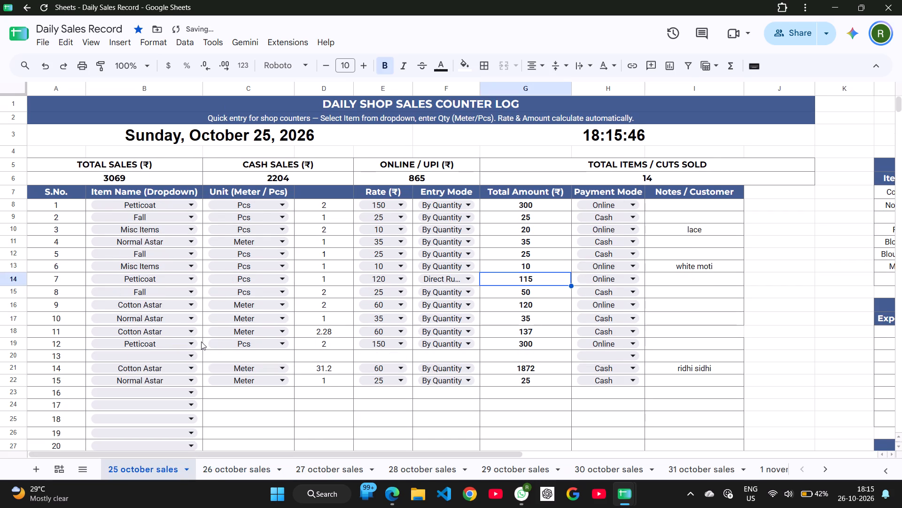
Redo the total amount change of sale 7 (Petticoat) to 145 in the 25 october sheet.
{"action": "key", "text": "ctrl+y"}
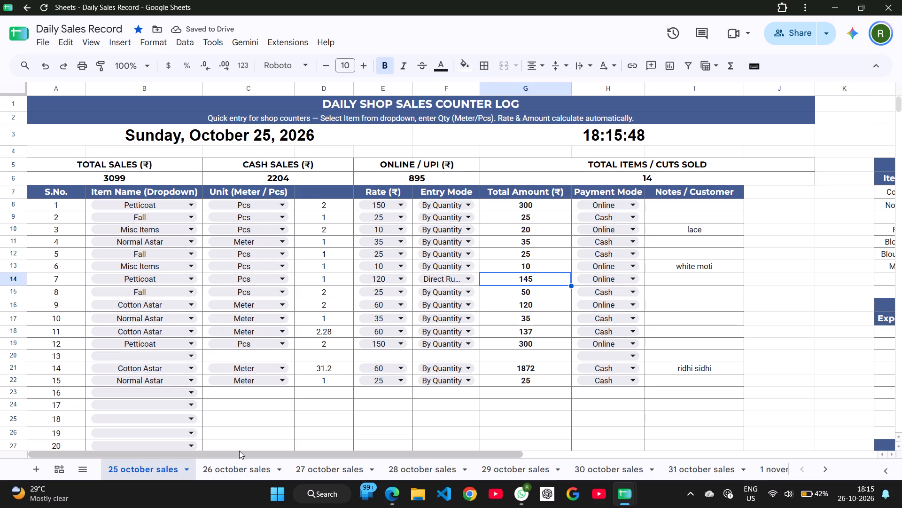
In the 26 october sheet, clear the item, quantity, rate and note of sale 13, the Petticoat exchange.
{"action": "left_click", "coordinate": [240, 477]}
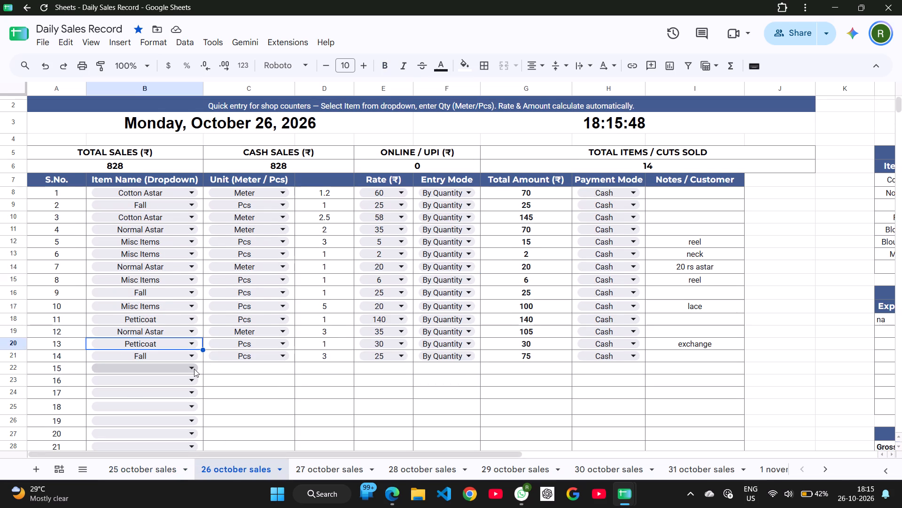
{"action": "key", "text": "Delete"}
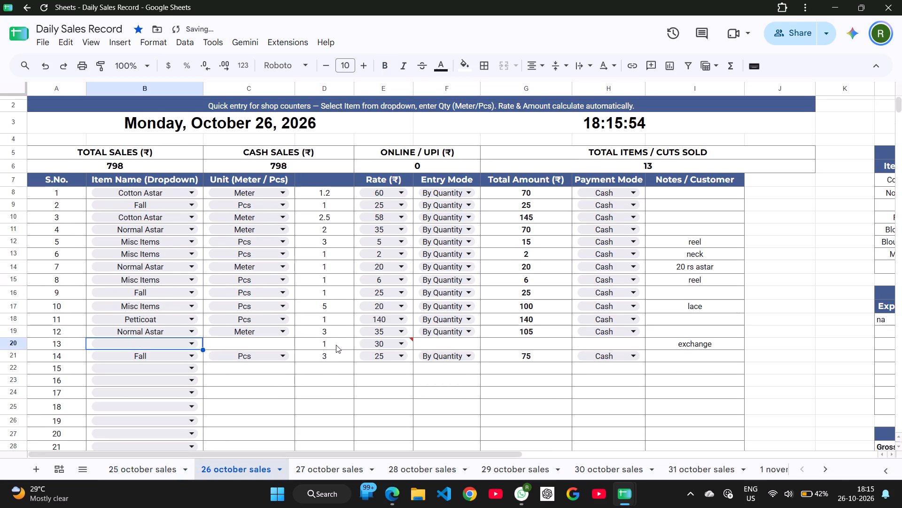
{"action": "left_click", "coordinate": [336, 345]}
{"action": "key", "text": "Delete"}
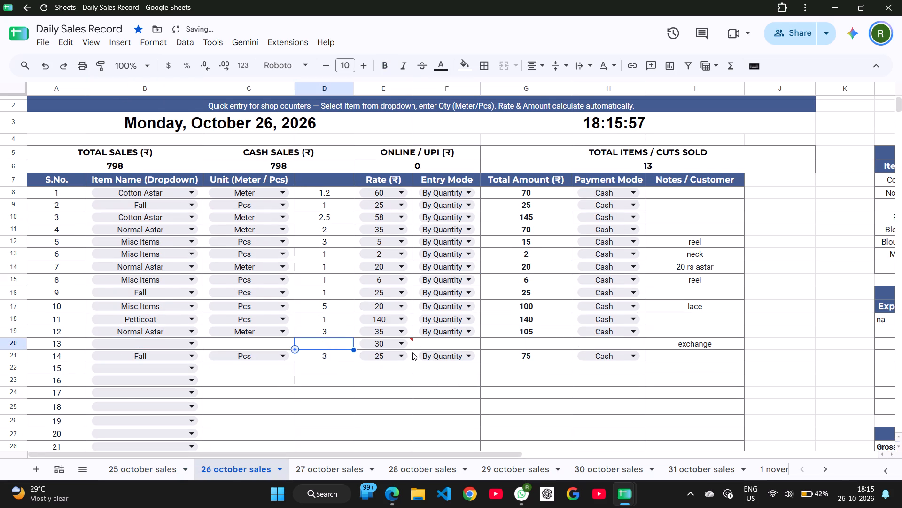
{"action": "left_click", "coordinate": [411, 338]}
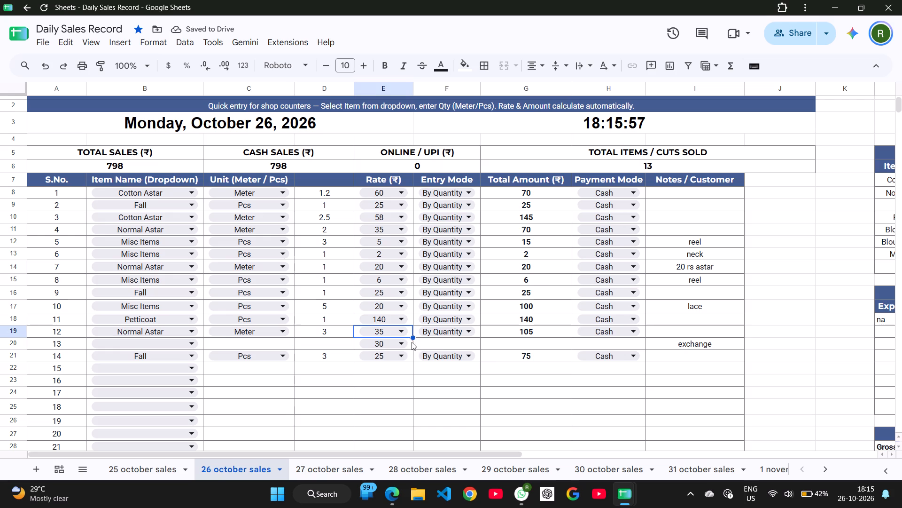
{"action": "left_click", "coordinate": [412, 342]}
{"action": "key", "text": "Delete"}
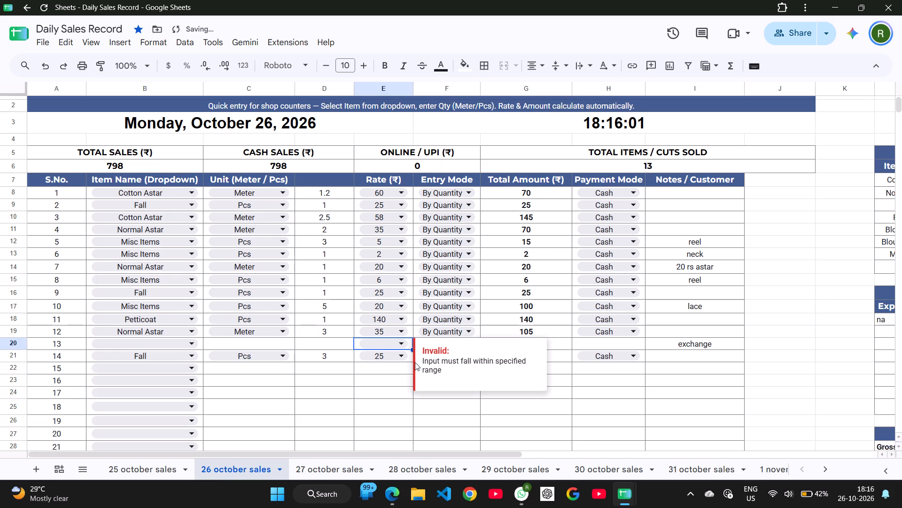
{"action": "left_click", "coordinate": [183, 344]}
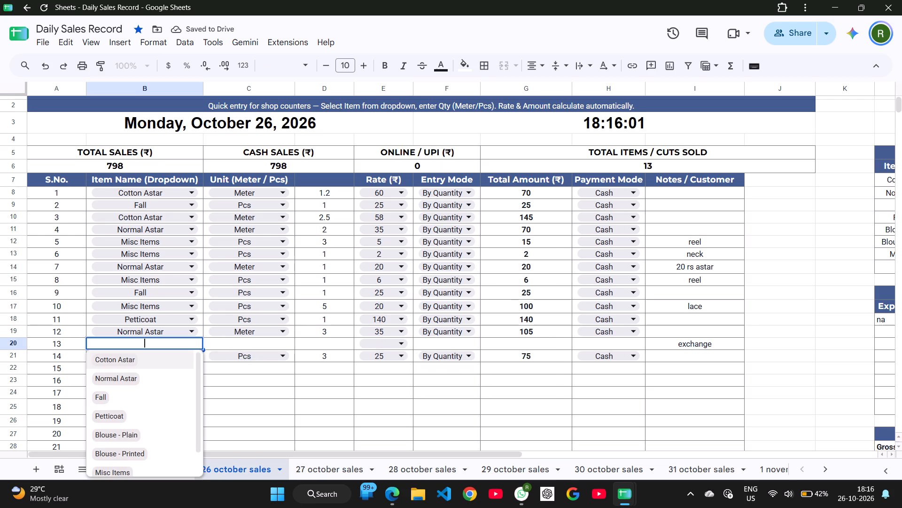
{"action": "left_click", "coordinate": [334, 398]}
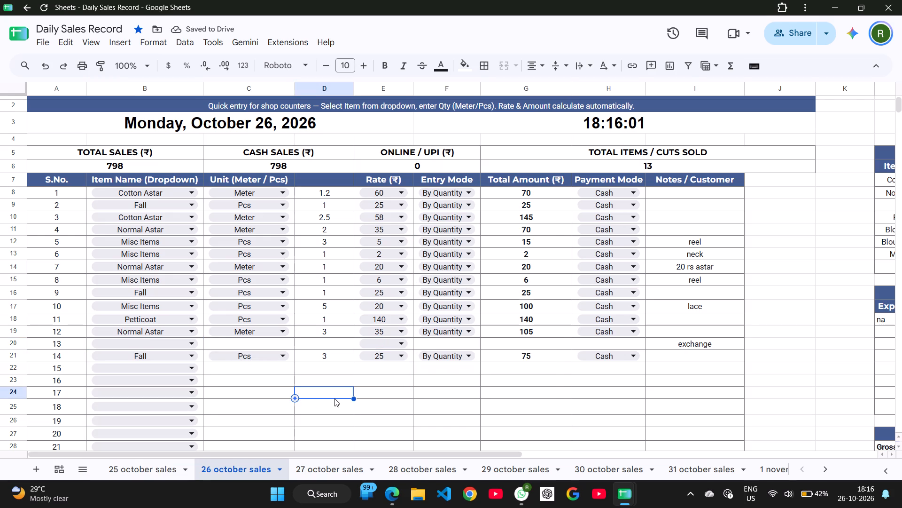
{"action": "left_click", "coordinate": [679, 346]}
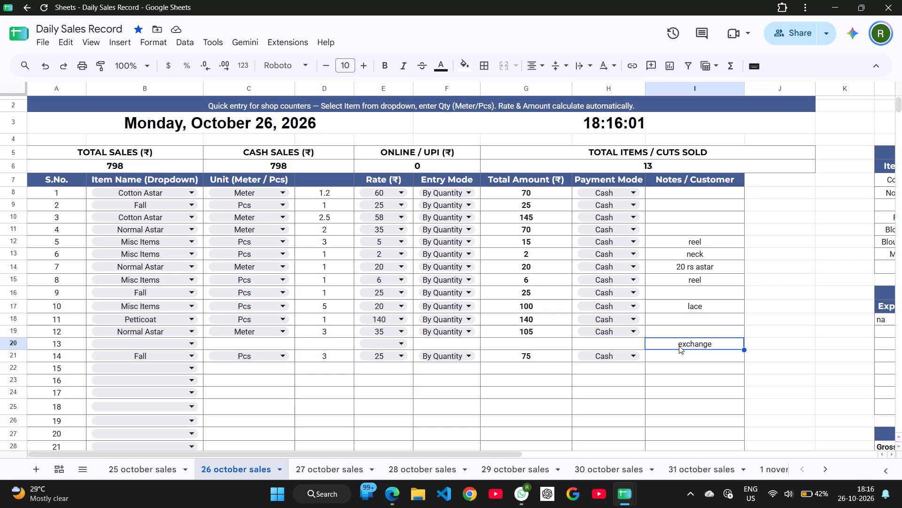
{"action": "key", "text": "Delete"}
Replace the expense item "na" in the Daily Expenses table of the 26 october sheet with "papa ne bola dene".
{"action": "scroll", "coordinate": [679, 346], "scroll_direction": "left", "scroll_amount": 6}
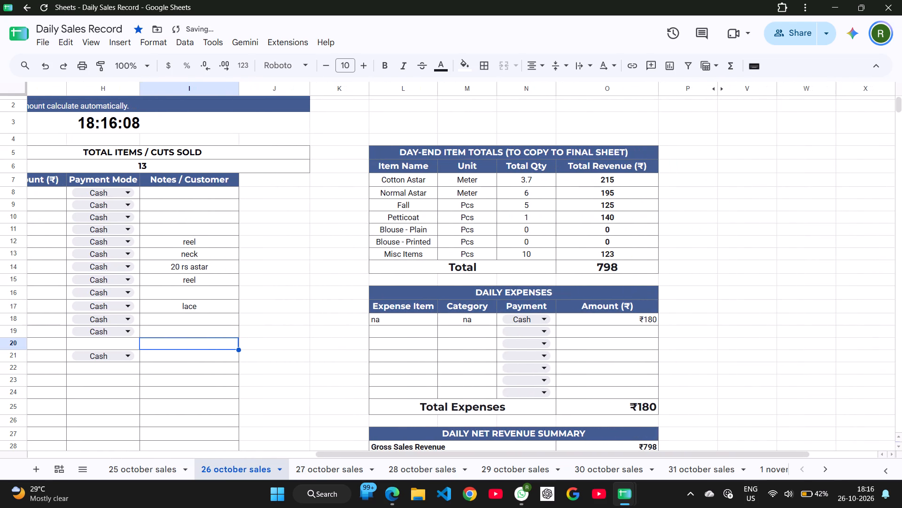
{"action": "left_click", "coordinate": [408, 318]}
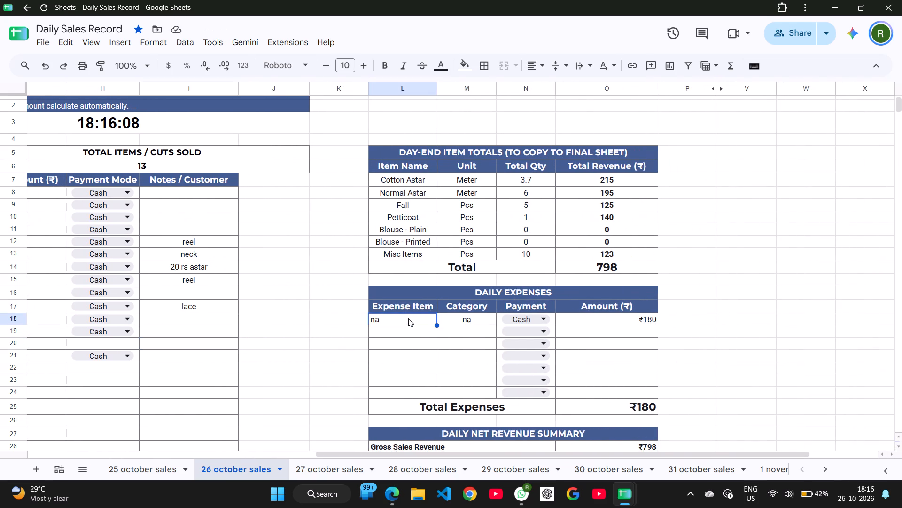
{"action": "type", "text": "papa e"}
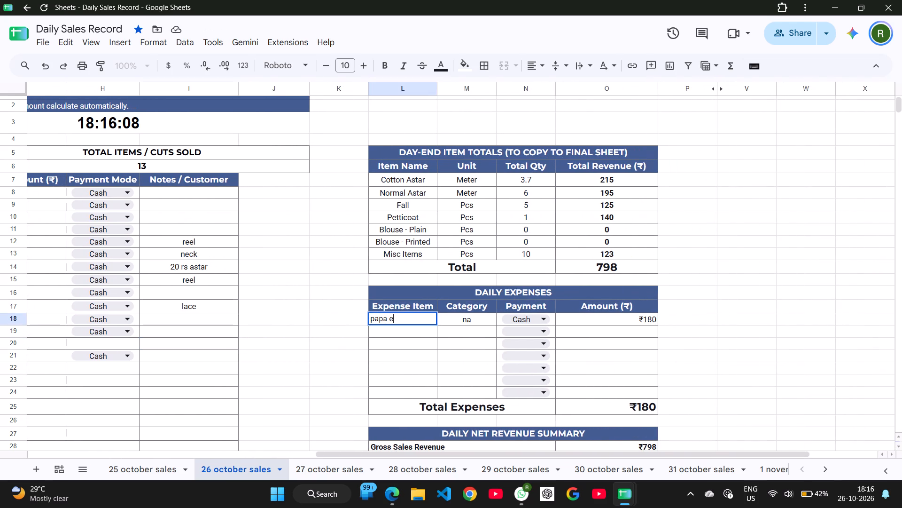
{"action": "key", "text": "BackSpace"}
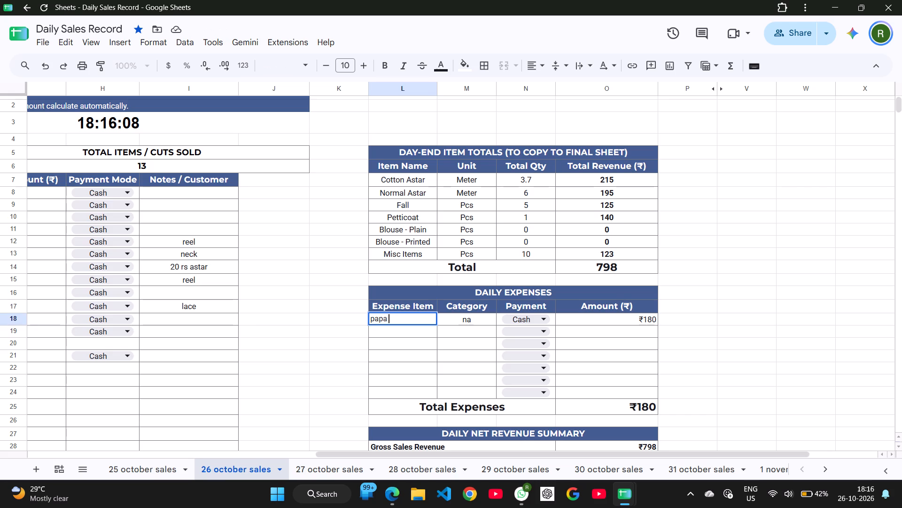
{"action": "type", "text": "ne bola dene ko"}
{"action": "key", "text": "BackSpace"}
{"action": "key", "text": "BackSpace"}
{"action": "key", "text": "BackSpace"}
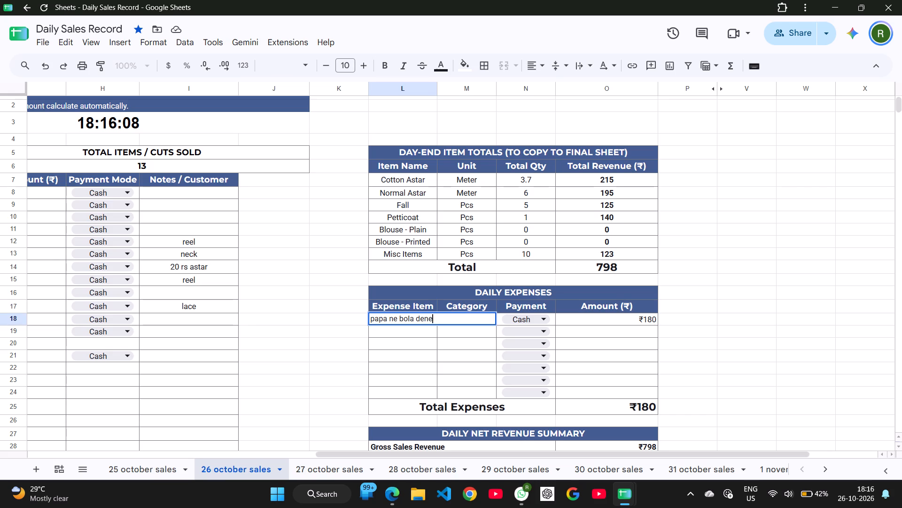
{"action": "left_click", "coordinate": [270, 305]}
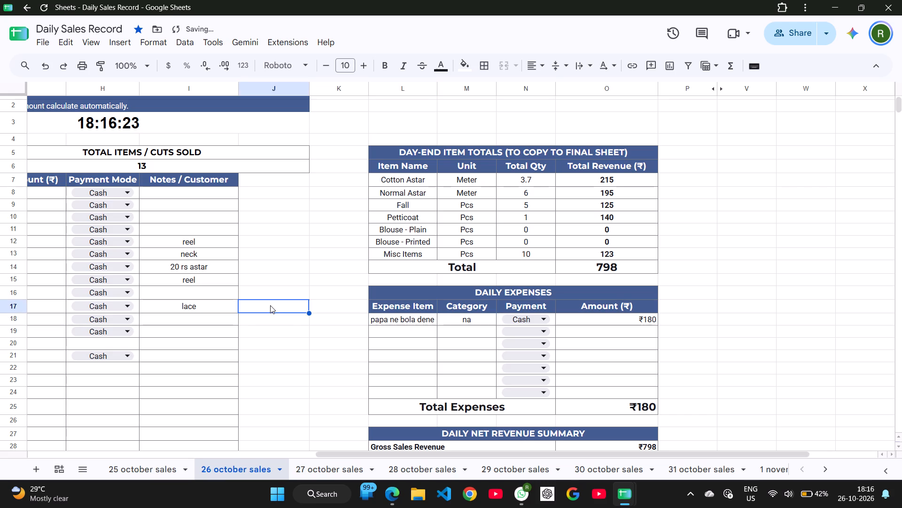
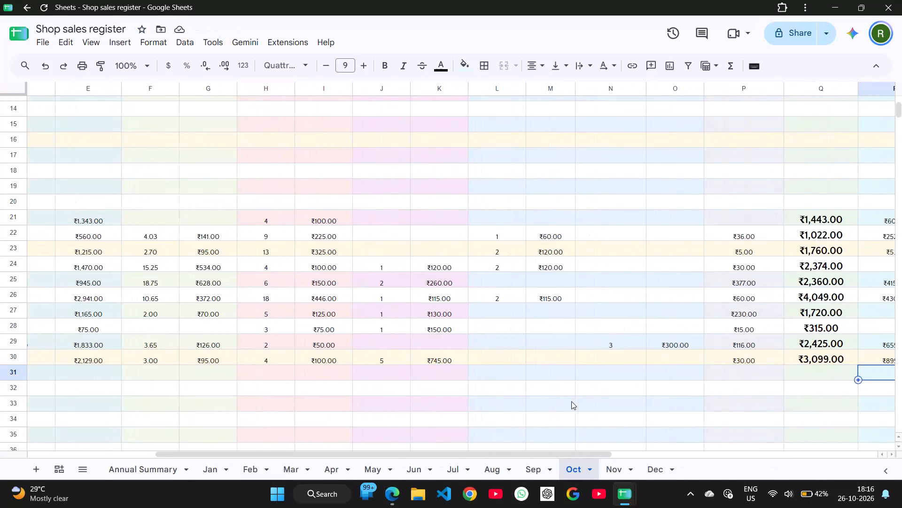
Examine the daily shop expenses log and the October daily sales rows in the Oct sheet.
{"action": "scroll", "coordinate": [571, 401], "scroll_direction": "left", "scroll_amount": 2}
{"action": "scroll", "coordinate": [571, 401], "scroll_direction": "up", "scroll_amount": 2}
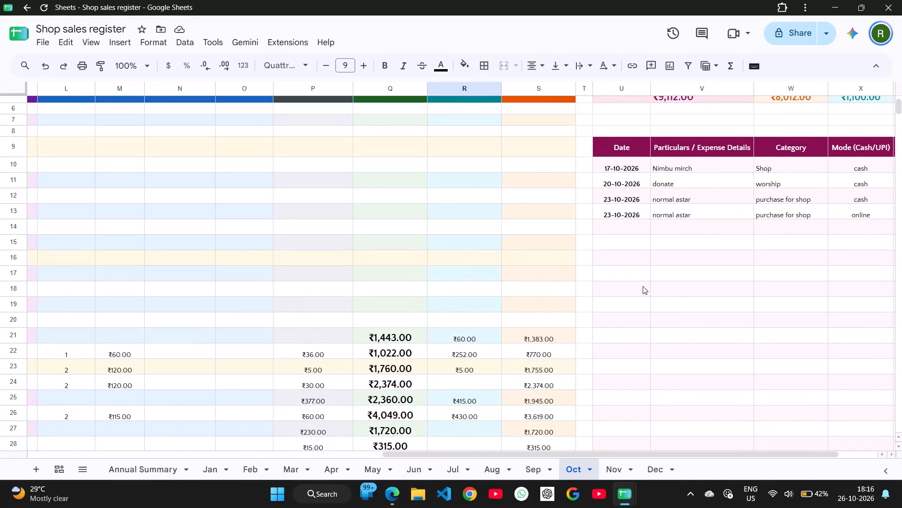
{"action": "left_click", "coordinate": [629, 236]}
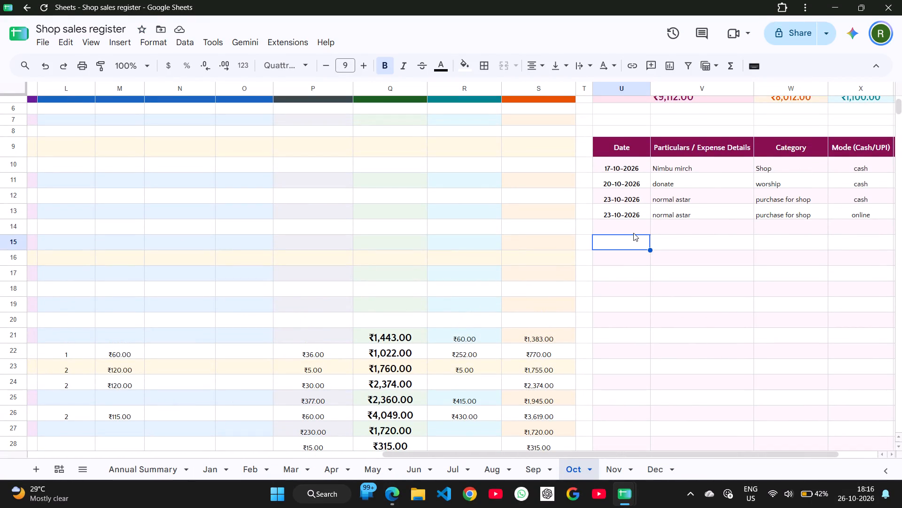
{"action": "left_click", "coordinate": [633, 233]}
{"action": "scroll", "coordinate": [633, 233], "scroll_direction": "up", "scroll_amount": 1}
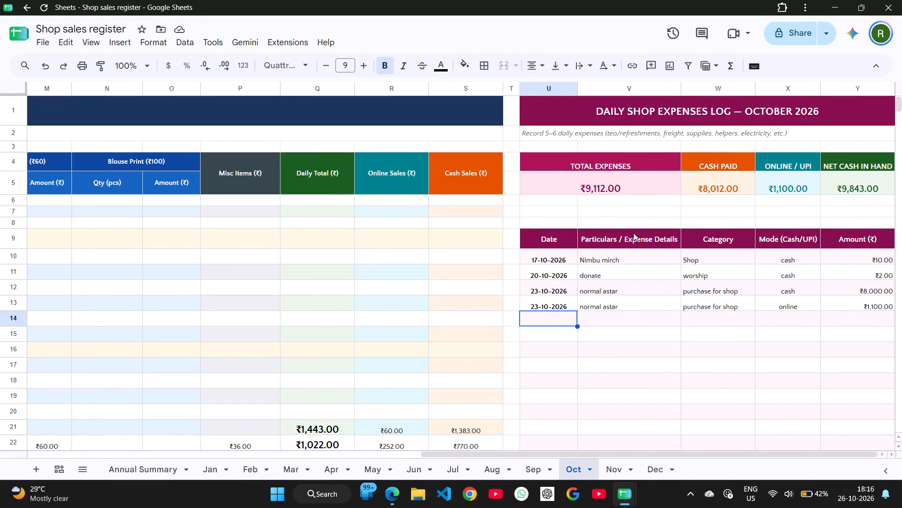
{"action": "scroll", "coordinate": [633, 233], "scroll_direction": "up", "scroll_amount": 1}
{"action": "scroll", "coordinate": [633, 233], "scroll_direction": "right", "scroll_amount": 8}
{"action": "scroll", "coordinate": [633, 233], "scroll_direction": "down", "scroll_amount": 6}
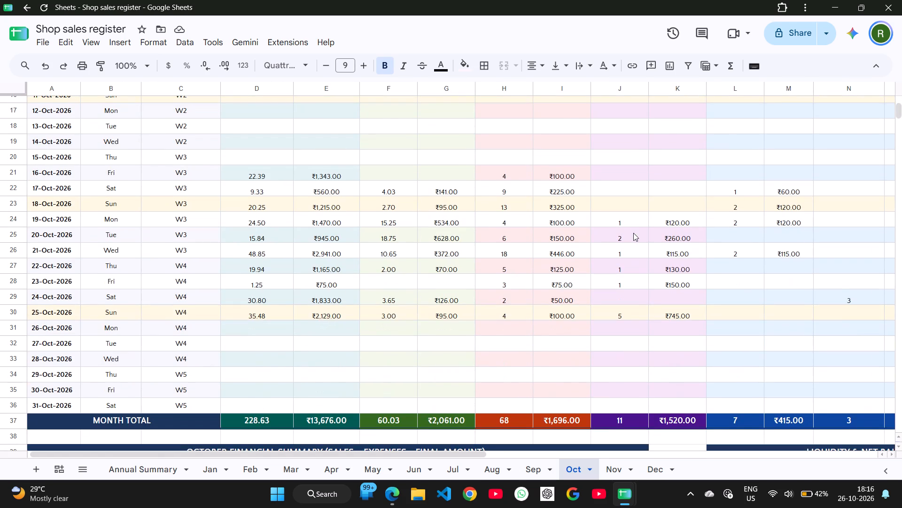
{"action": "scroll", "coordinate": [633, 233], "scroll_direction": "down", "scroll_amount": 3}
In the Daily Sales Record, undo the 26 october expense item replacement, the clearing of sale 13, and the 25 october sale 7 amount change.
{"action": "key", "text": "alt+Tab"}
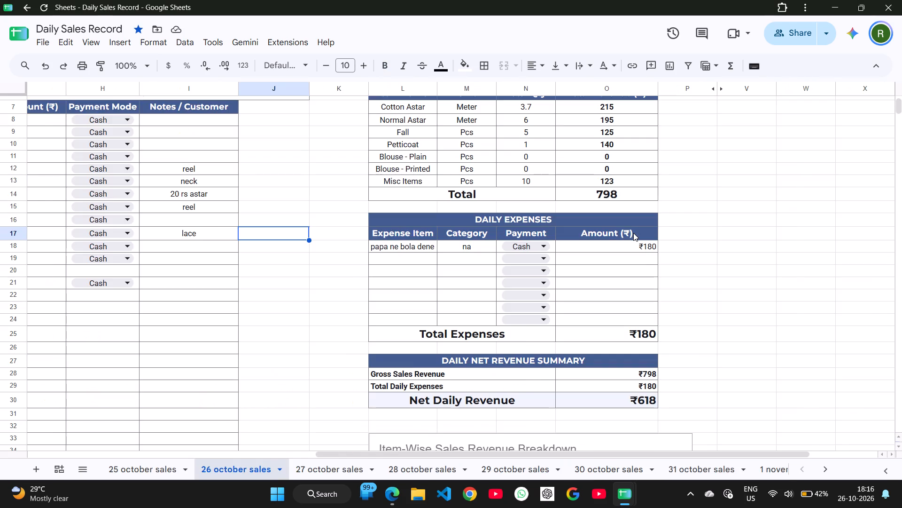
{"action": "key", "text": "alt+Tab"}
{"action": "key", "text": "alt+Tab"}
{"action": "scroll", "coordinate": [633, 233], "scroll_direction": "right", "scroll_amount": 5}
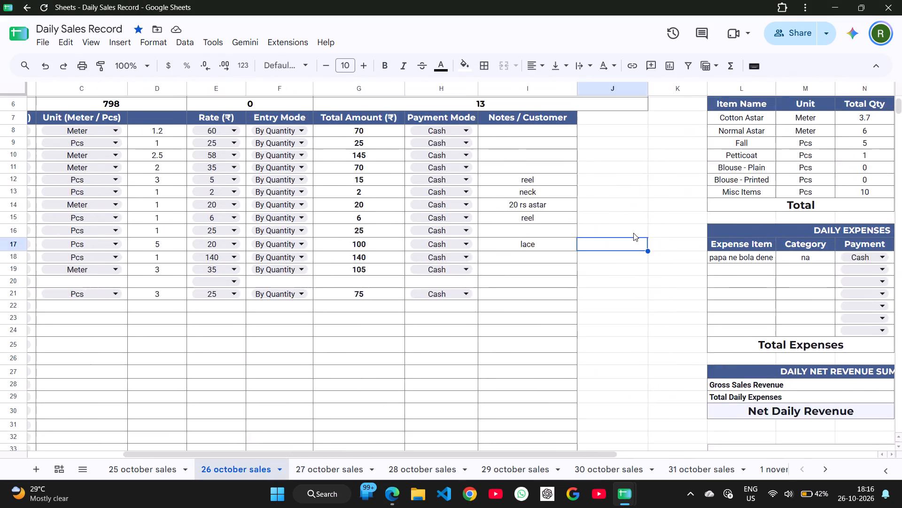
{"action": "scroll", "coordinate": [633, 233], "scroll_direction": "right", "scroll_amount": 6}
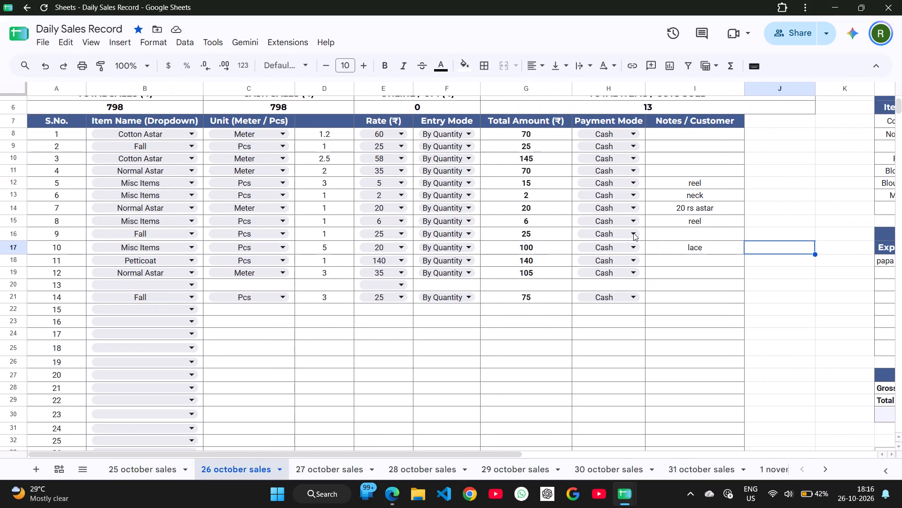
{"action": "scroll", "coordinate": [633, 233], "scroll_direction": "up", "scroll_amount": 1}
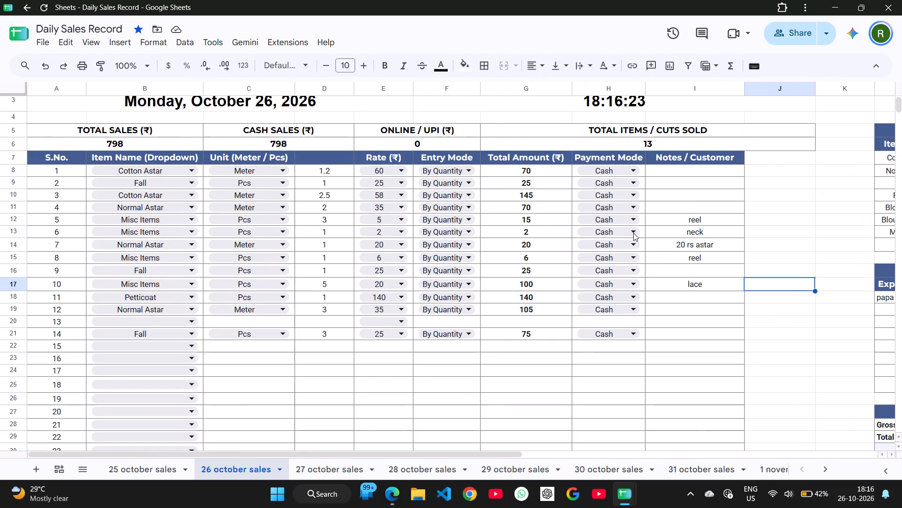
{"action": "key", "text": "ctrl+z"}
{"action": "key", "text": "ctrl+z"}
{"action": "key", "text": "ctrl+z"}
{"action": "key", "text": "ctrl+z"}
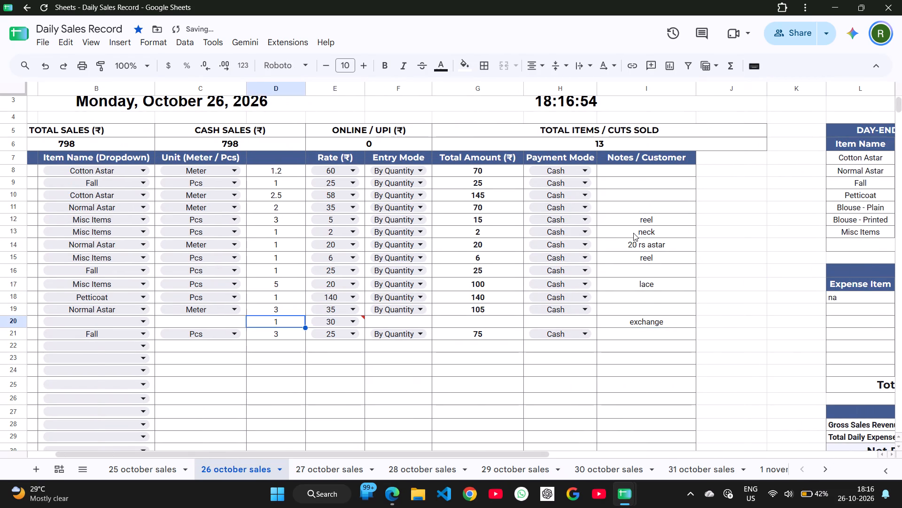
{"action": "key", "text": "ctrl+z"}
{"action": "key", "text": "ctrl+z"}
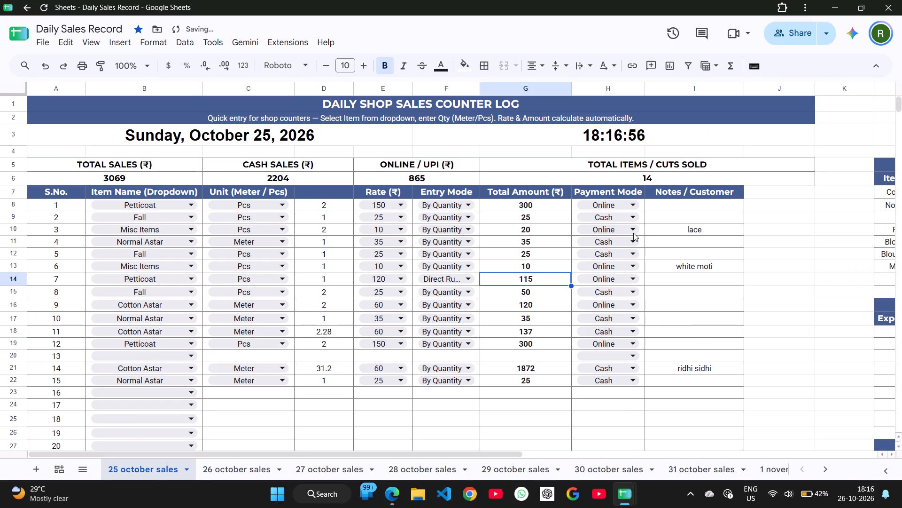
Enter 115 as the total amount of sale 7 (Petticoat) in the 25 october sheet.
{"action": "type", "text": "14"}
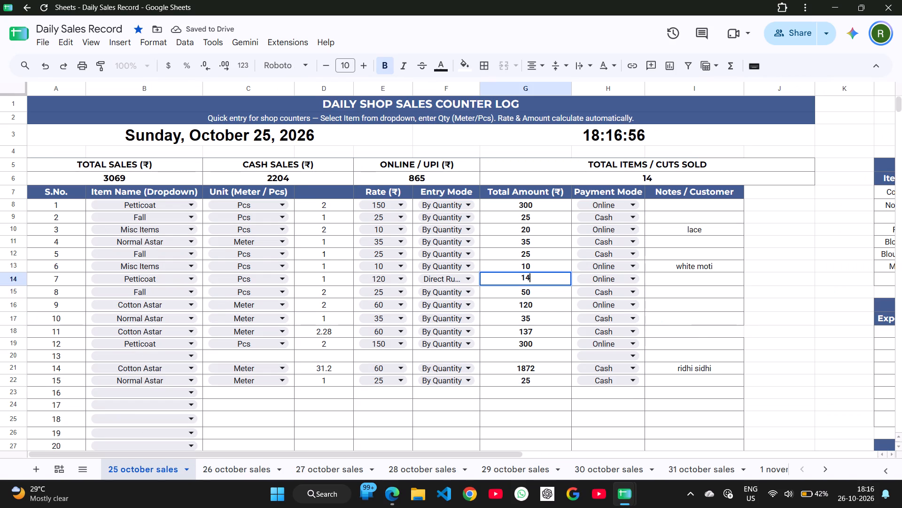
{"action": "key", "text": "BackSpace"}
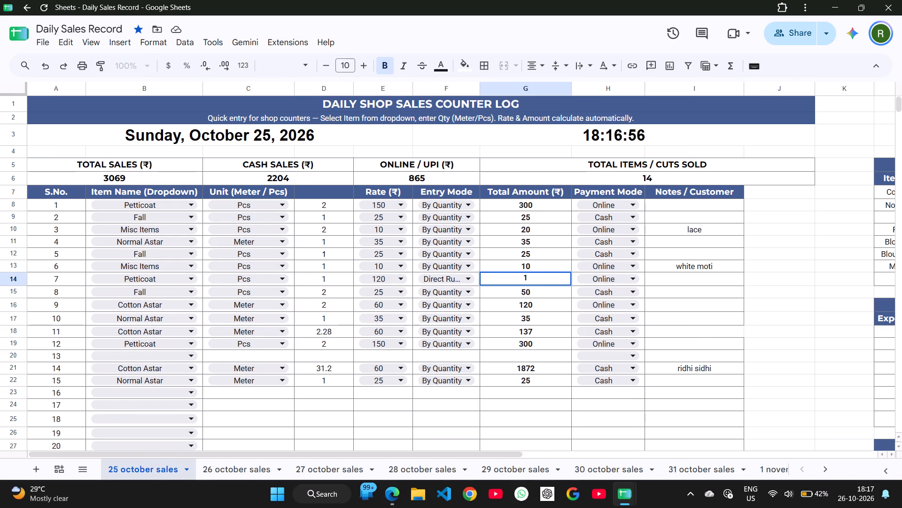
{"action": "type", "text": "15"}
{"action": "key", "text": "Return"}
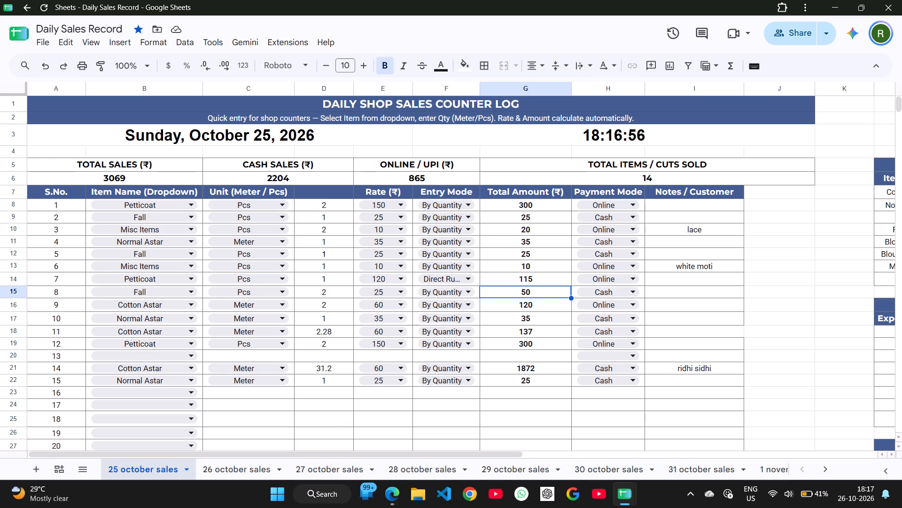
{"action": "left_click", "coordinate": [541, 283]}
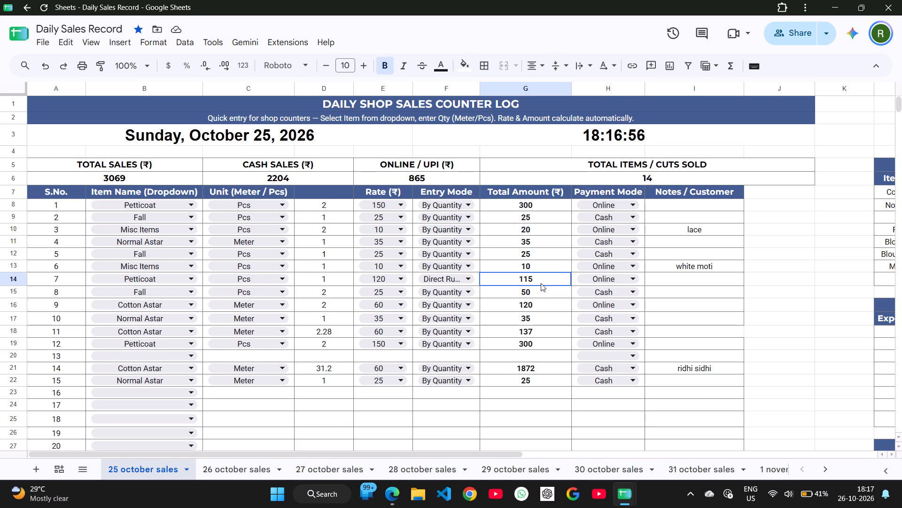
Switch to the Shop sales register and set the 25-Oct online sales in the Oct sheet to 865.
{"action": "key", "text": "alt+Tab"}
{"action": "scroll", "coordinate": [574, 328], "scroll_direction": "up", "scroll_amount": 1}
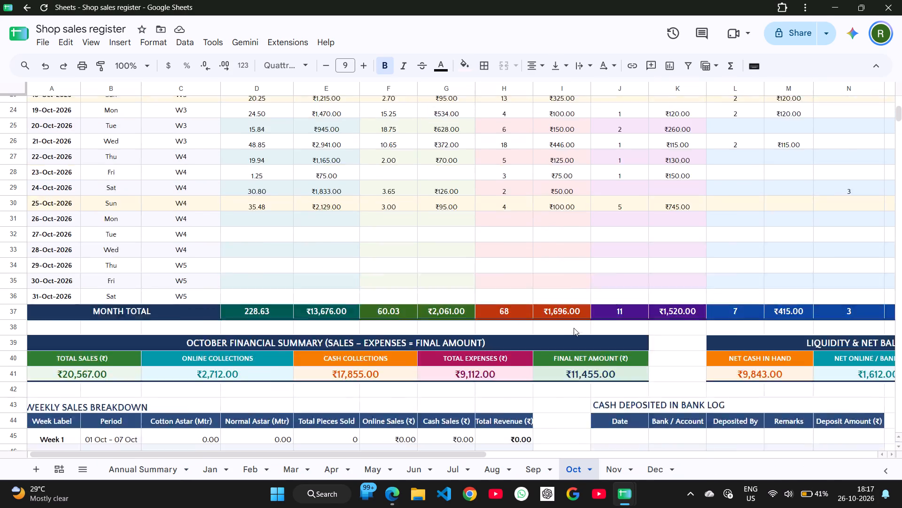
{"action": "scroll", "coordinate": [574, 328], "scroll_direction": "up", "scroll_amount": 1}
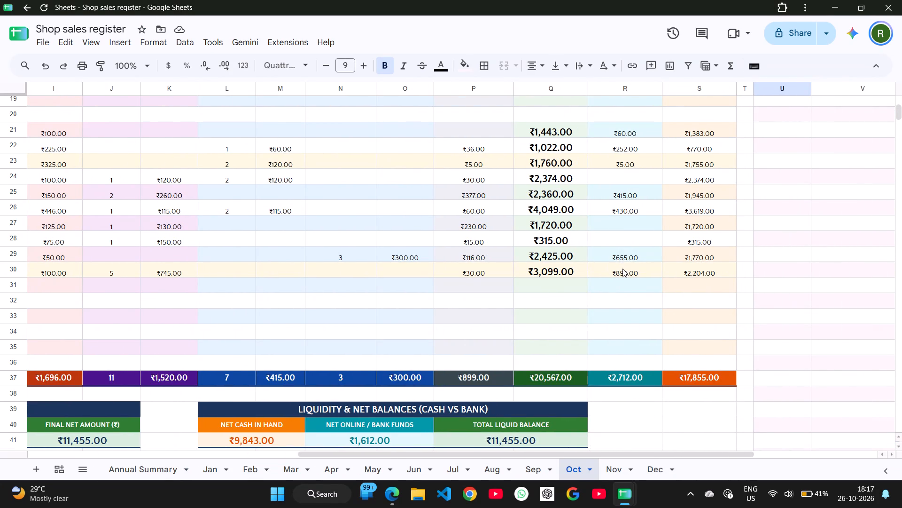
{"action": "left_click", "coordinate": [622, 269]}
{"action": "type", "text": "865"}
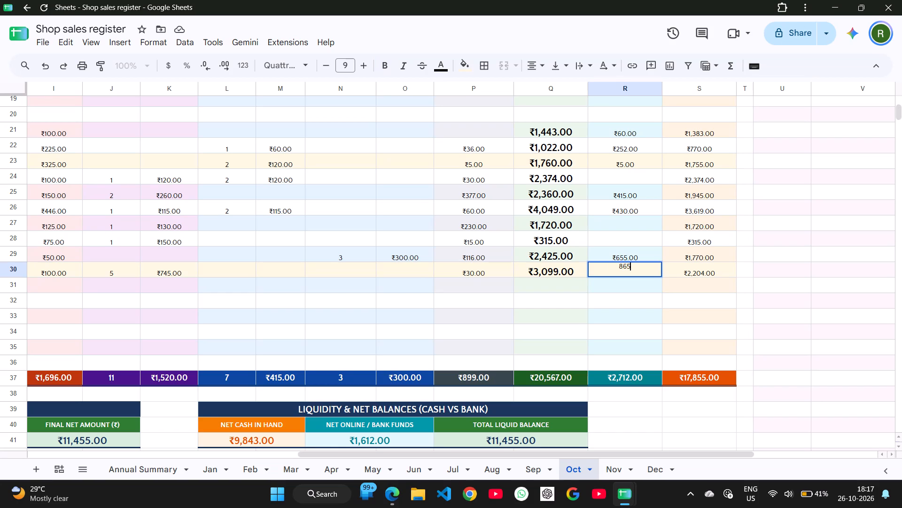
{"action": "key", "text": "Return"}
Set the Petticoat sales amount for 25-Oct in the Oct sheet to 715.
{"action": "scroll", "coordinate": [489, 317], "scroll_direction": "right", "scroll_amount": 1}
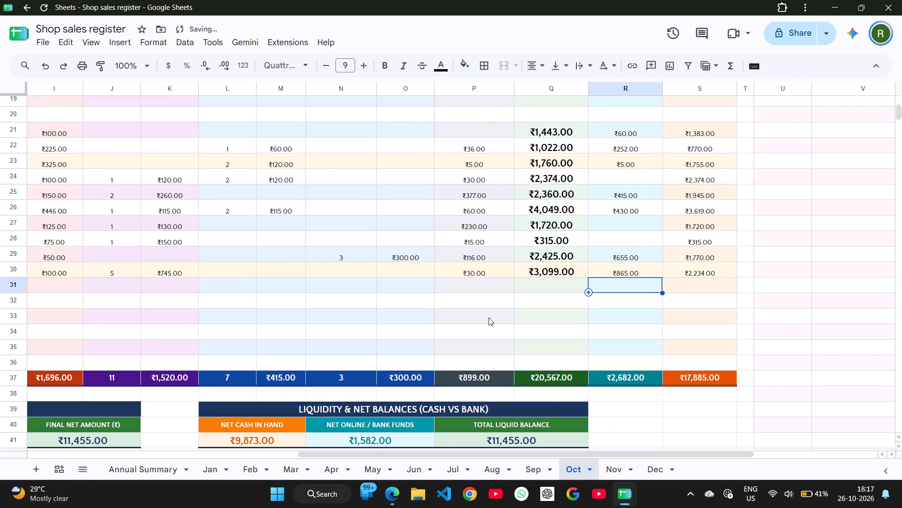
{"action": "scroll", "coordinate": [489, 317], "scroll_direction": "right", "scroll_amount": 3}
{"action": "left_click", "coordinate": [357, 269]}
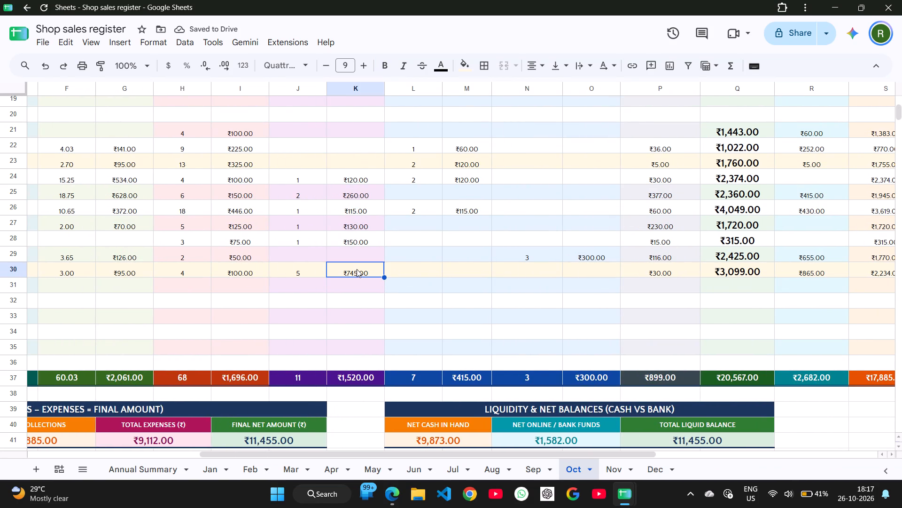
{"action": "type", "text": "715"}
{"action": "key", "text": "Return"}
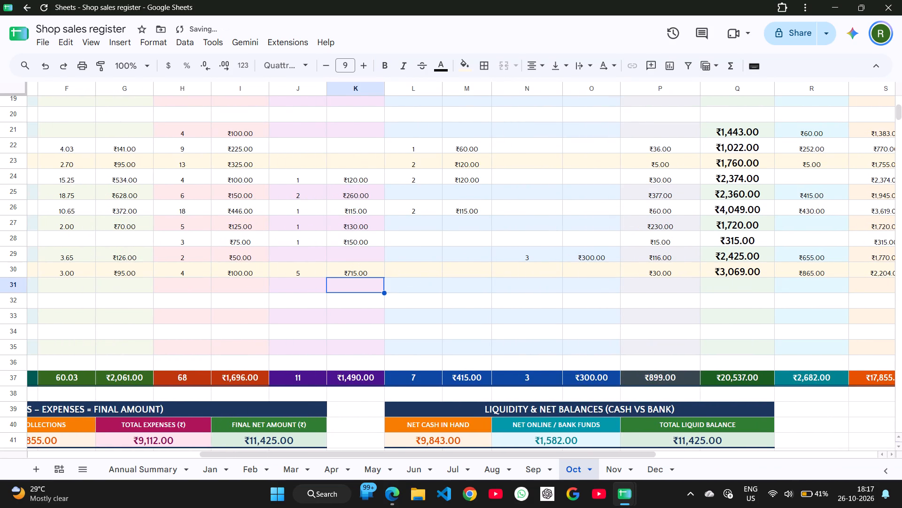
Check the register's 25-Oct row against the day-end item totals of the 25 october sheet, and close the Shop sales register.
{"action": "scroll", "coordinate": [357, 269], "scroll_direction": "left", "scroll_amount": 1}
{"action": "key", "text": "alt+Tab"}
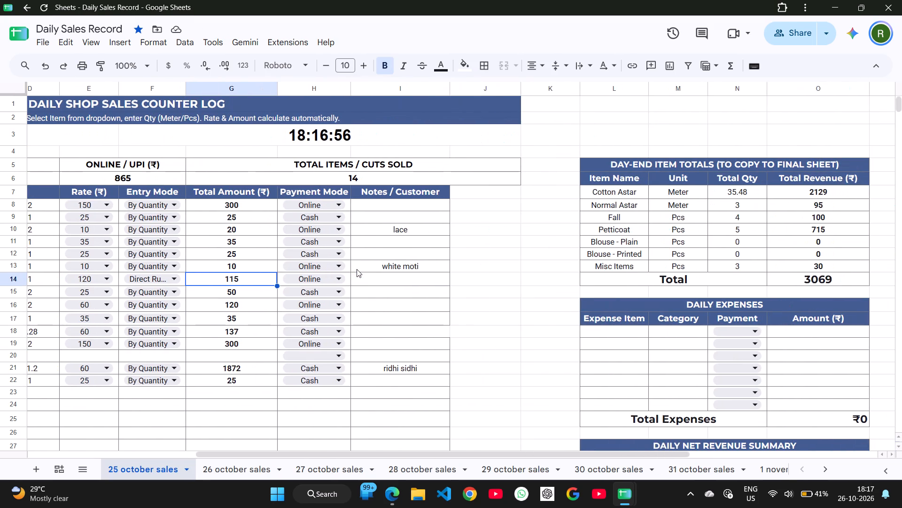
{"action": "key", "text": "alt+Tab"}
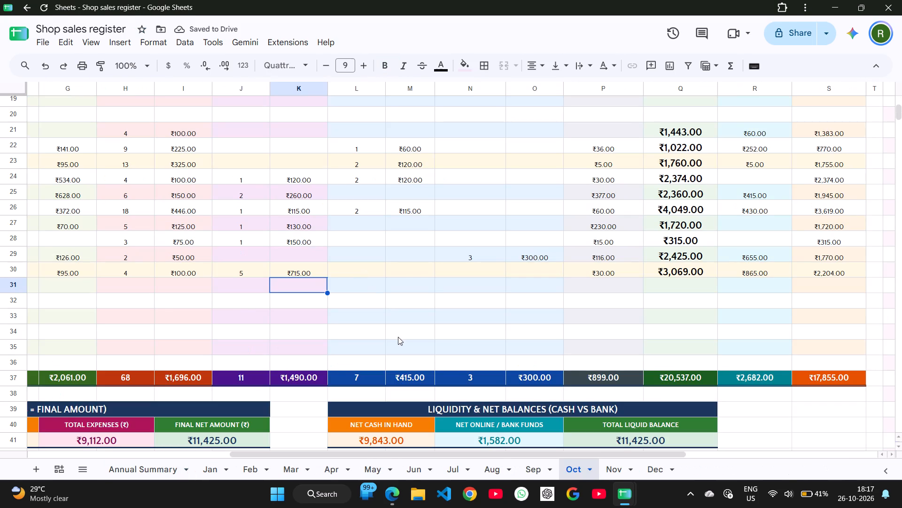
{"action": "left_click", "coordinate": [398, 337]}
{"action": "key", "text": "alt+F4"}
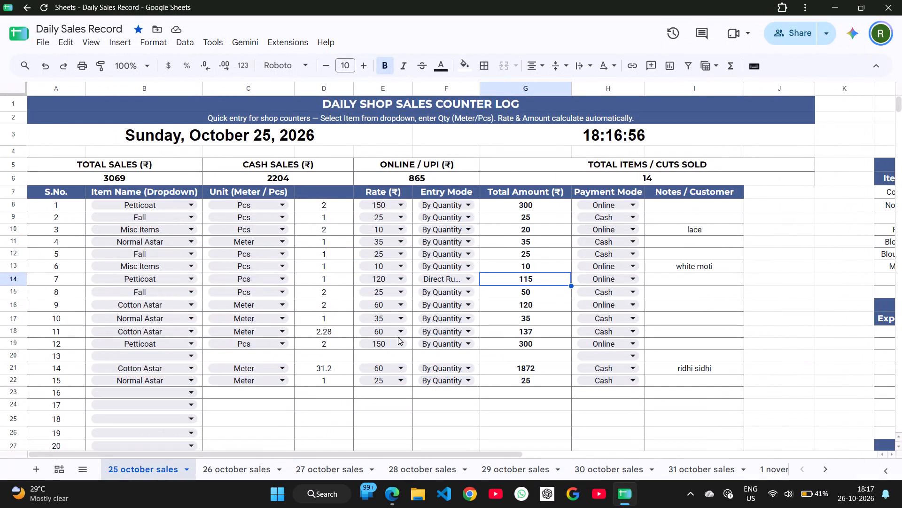